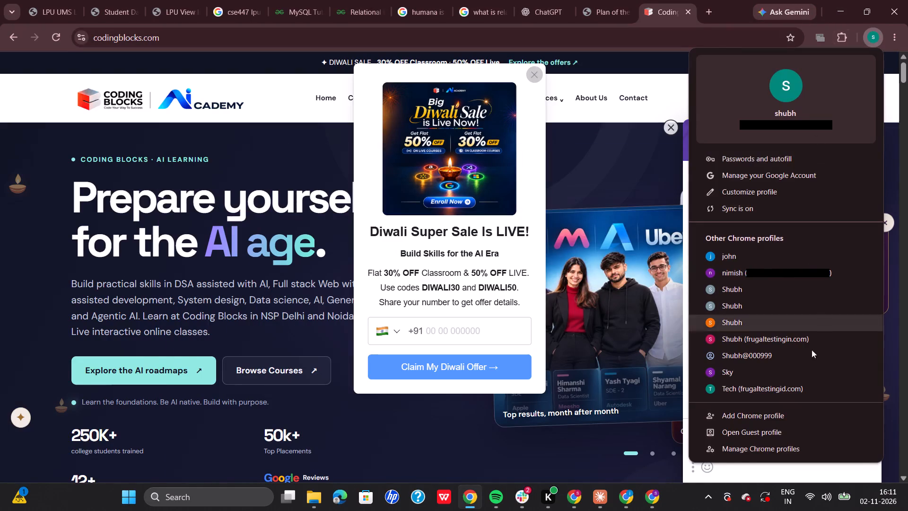
Switch to the Chrome profile named Sky.
left_click(803, 375)
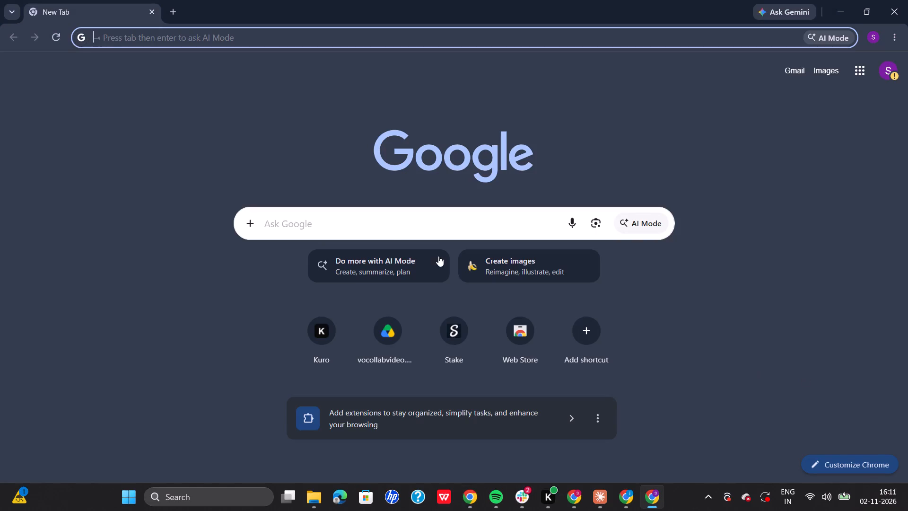
Search Google for "clay" and open the clay.com result, "Clay | Build systems to grow revenue".
left_click(365, 223)
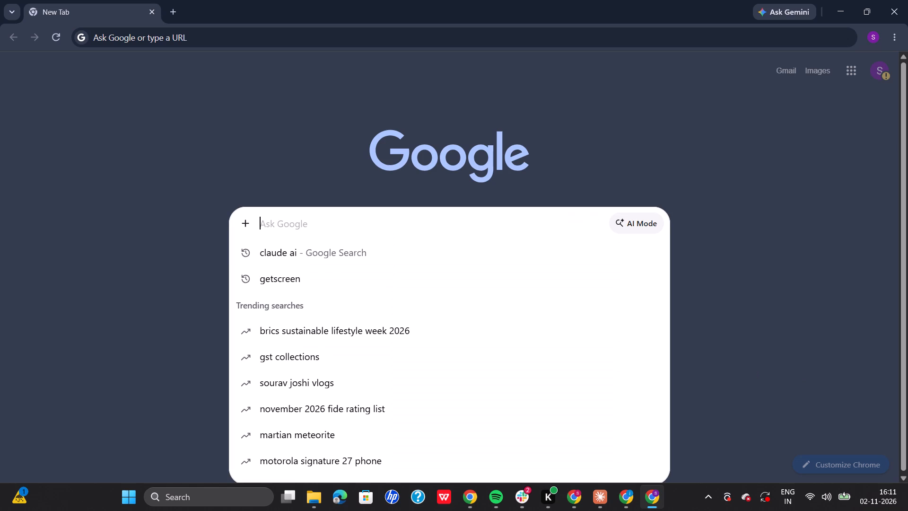
type("clay.")
key("BackSpace")
key("Return")
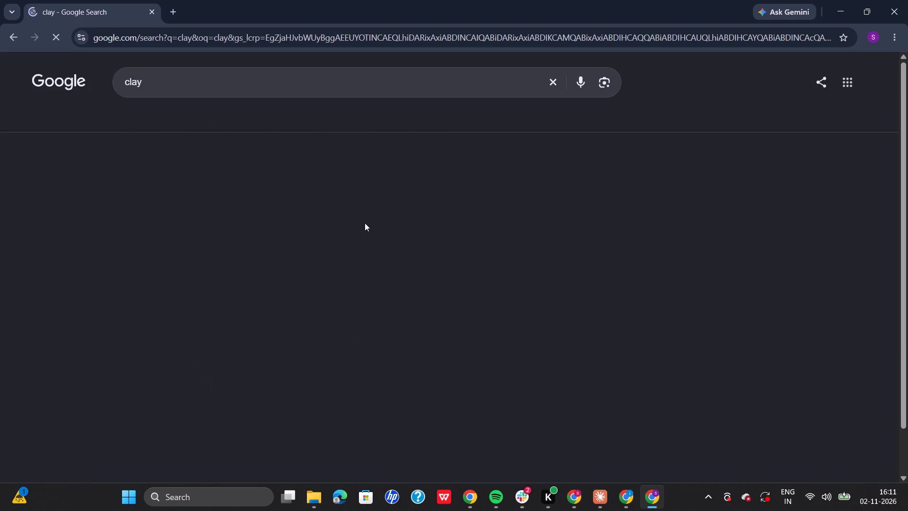
left_click(216, 320)
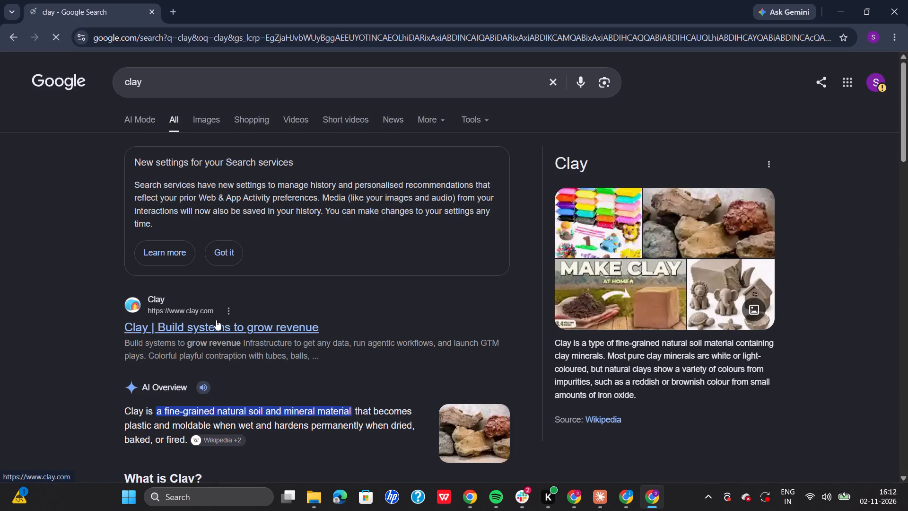
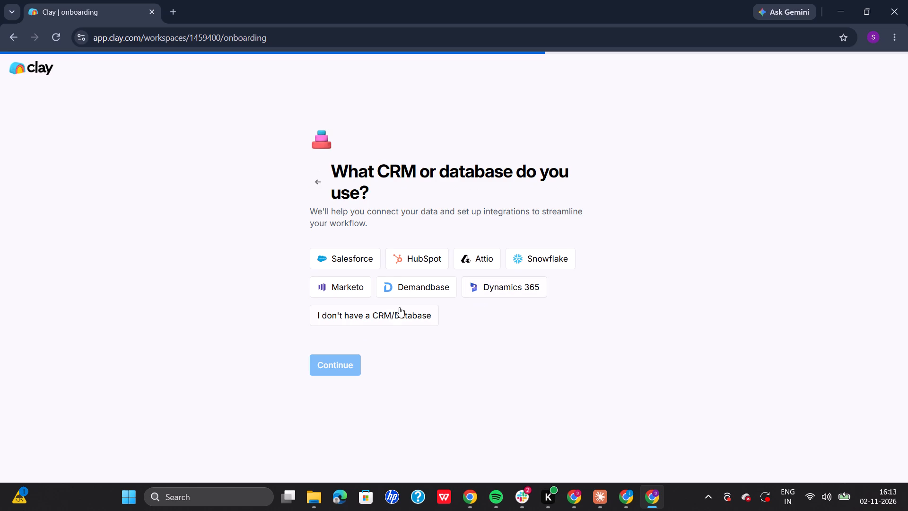
Answer the CRM or database onboarding question with HubSpot and continue.
left_click(436, 257)
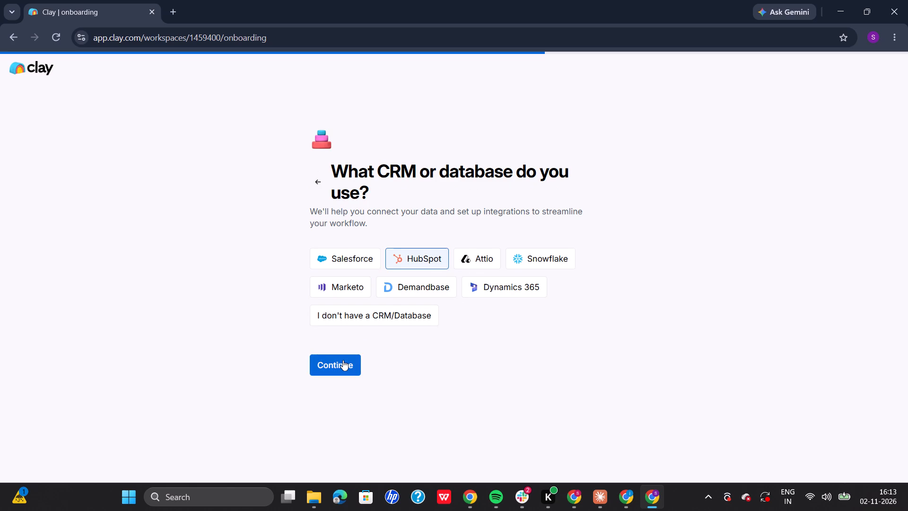
left_click(343, 360)
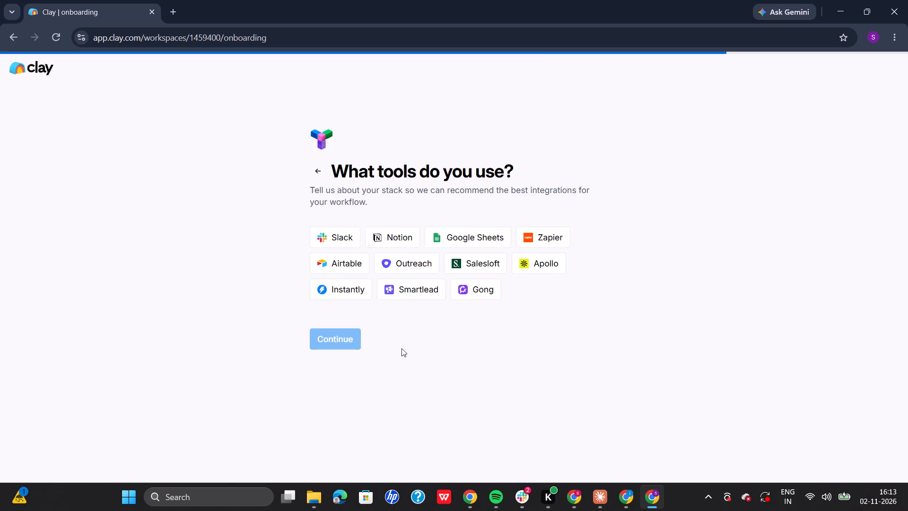
Choose Slack, Apollo, Google Sheets and Instantly as the tools used and continue the onboarding.
left_click(338, 238)
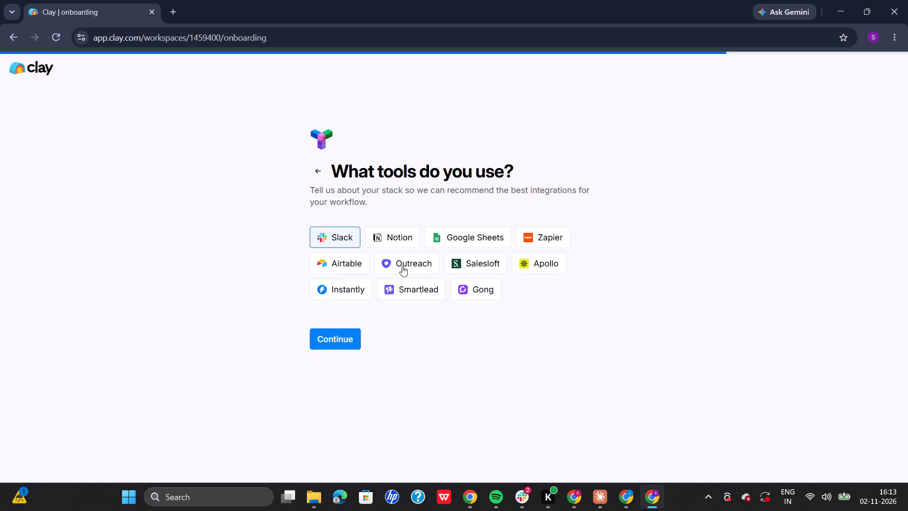
left_click(547, 270)
left_click(463, 239)
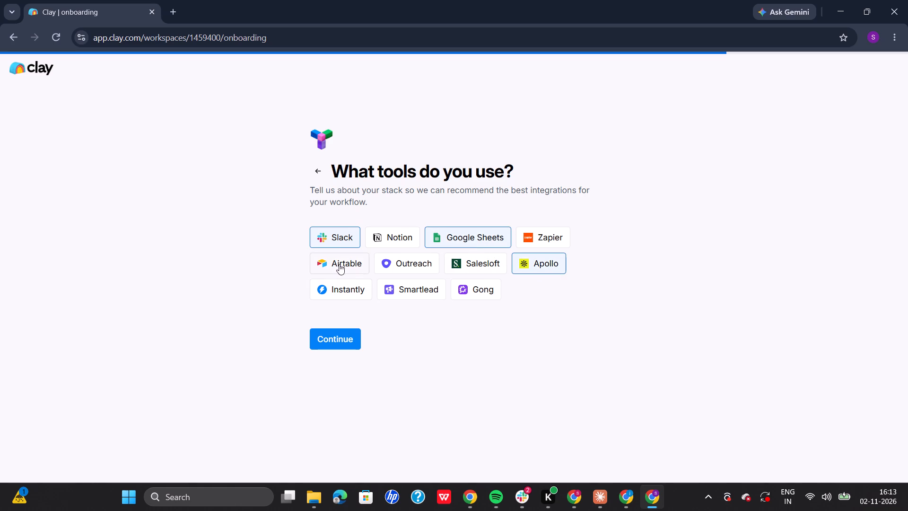
left_click(348, 291)
left_click(327, 342)
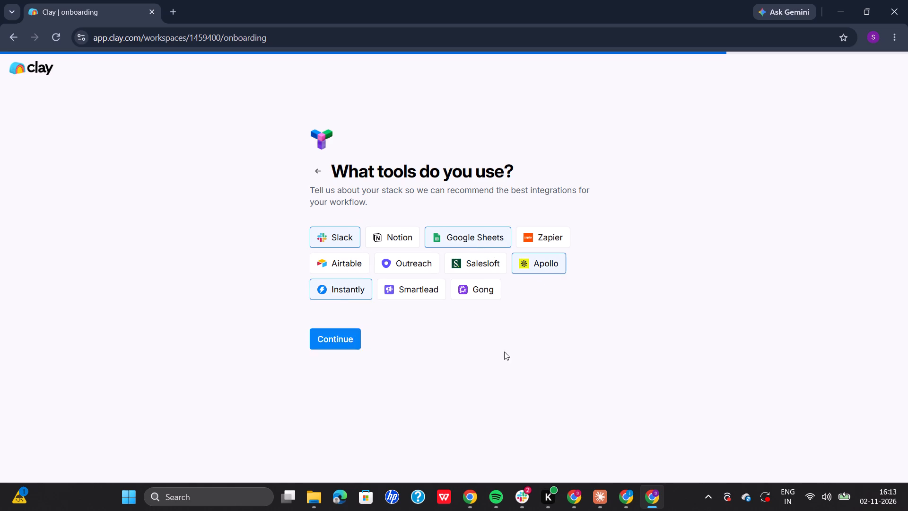
Enter "Google" as how you heard about Clay and continue.
left_click(370, 228)
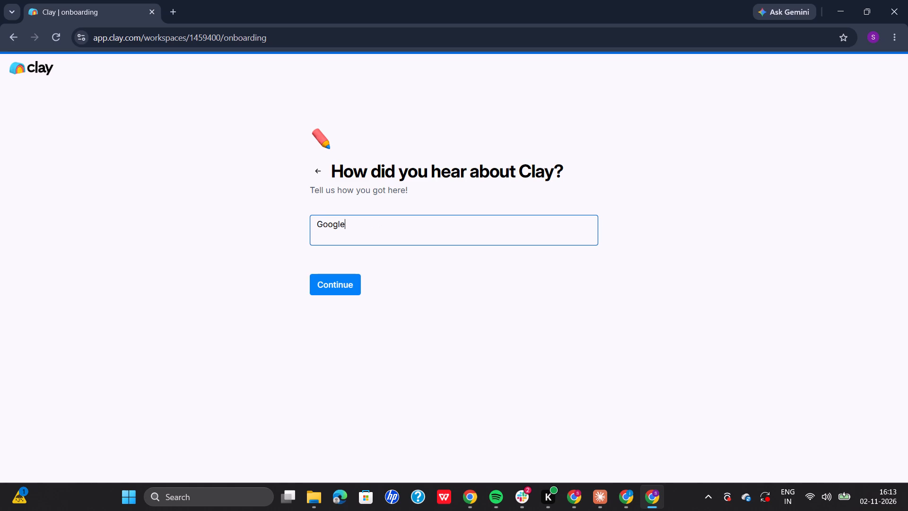
left_click(328, 292)
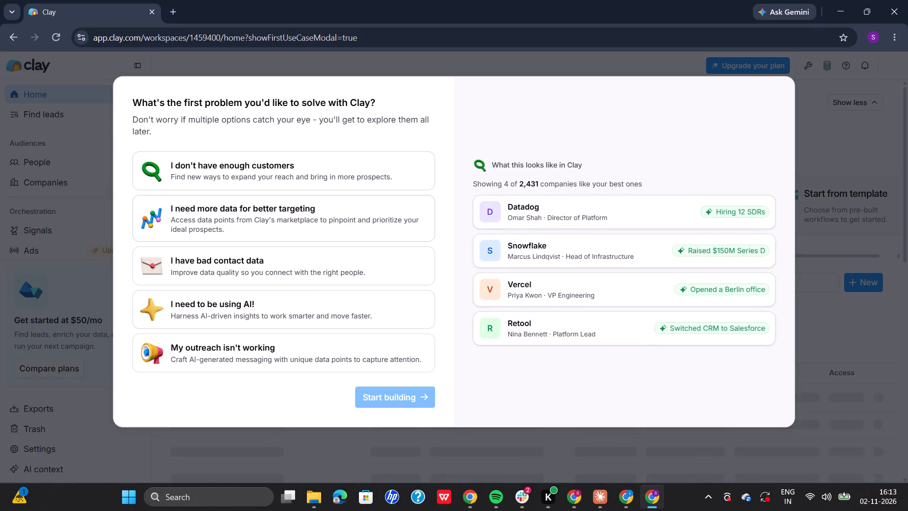
Choose "I need more data for better targeting" as the first problem to solve and start building.
left_click(322, 225)
left_click(394, 388)
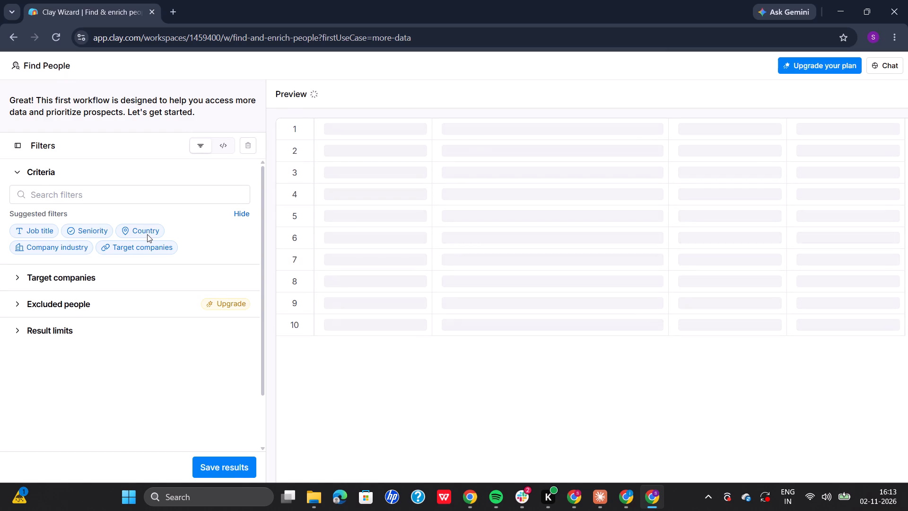
Add a Job title filter to the people search and set it to Chief Operating Officer.
left_click(84, 197)
left_click(41, 231)
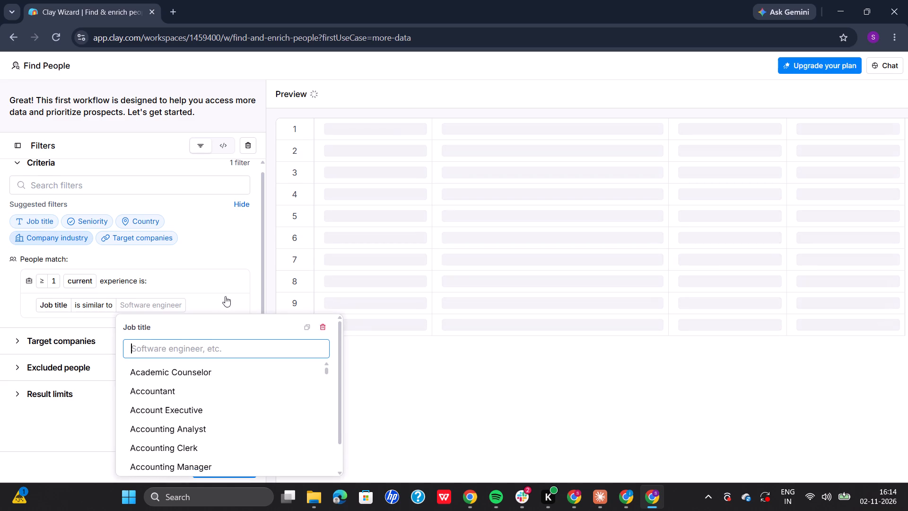
left_click(185, 345)
type("chief")
scroll(168, 422, "down", 1)
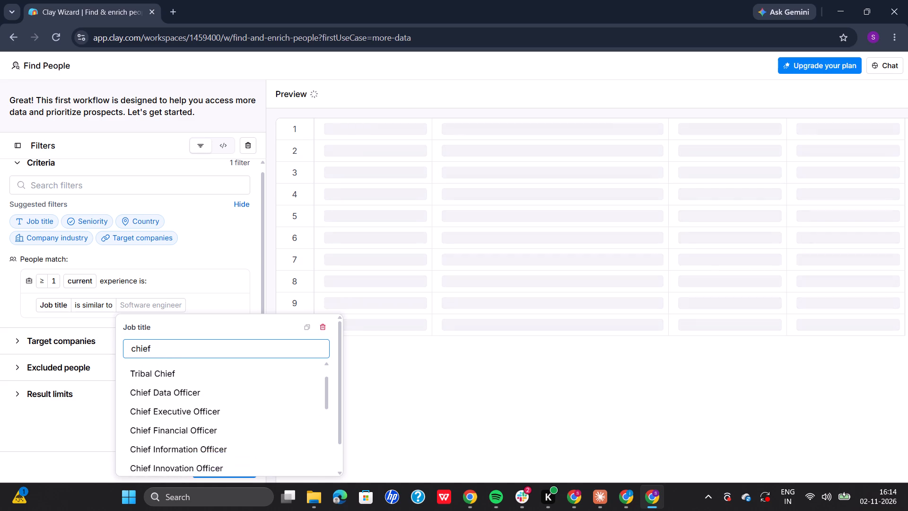
scroll(168, 422, "down", 4)
scroll(168, 422, "up", 1)
left_click(192, 384)
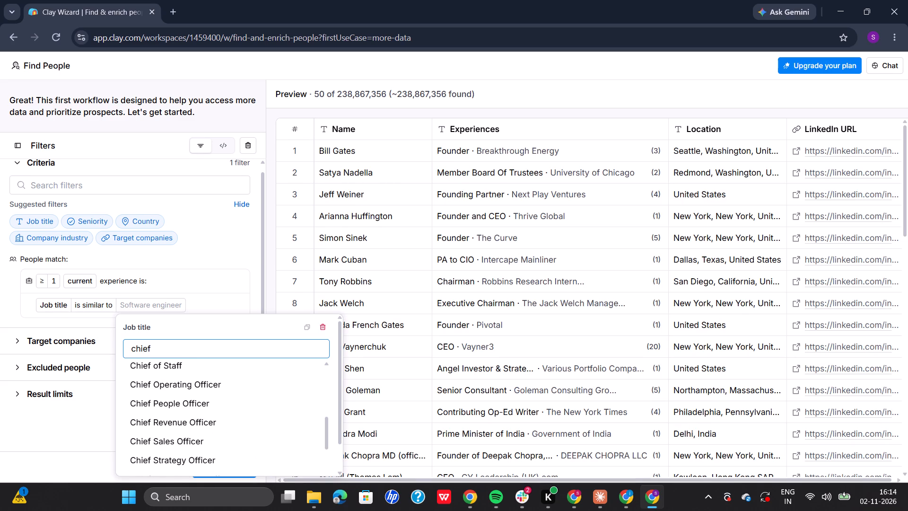
Add Chief Executive Officer to the Job title filter.
scroll(195, 429, "down", 1)
scroll(195, 429, "up", 4)
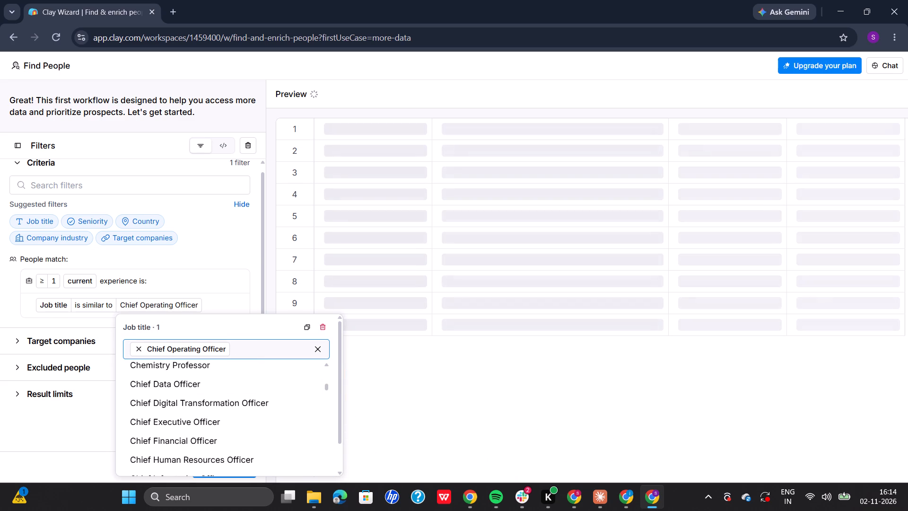
type("chied")
key("BackSpace")
key("f")
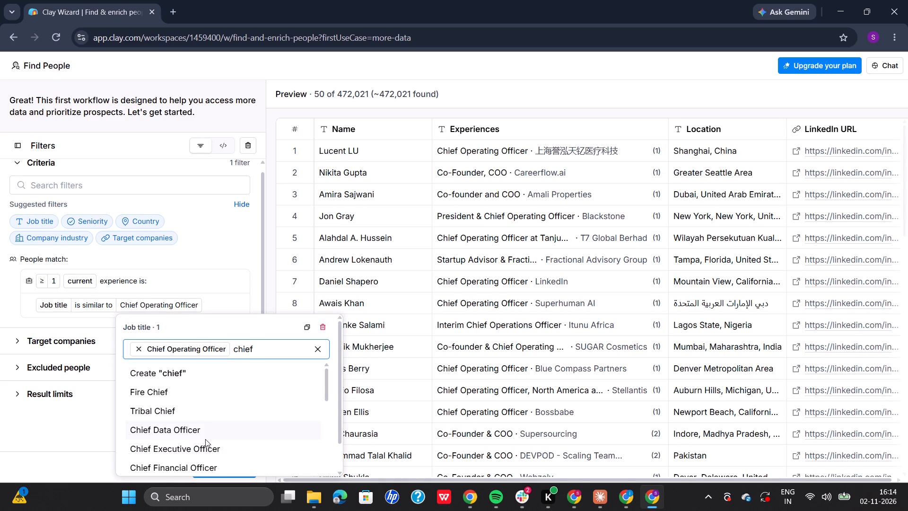
left_click(203, 447)
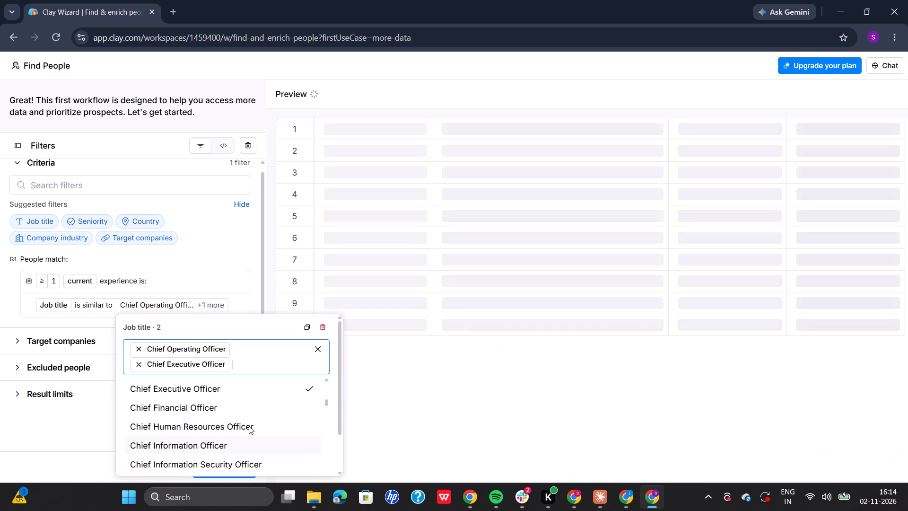
Add Chief Technology Officer and Founder to the Job title filter.
type("cheif")
key("space")
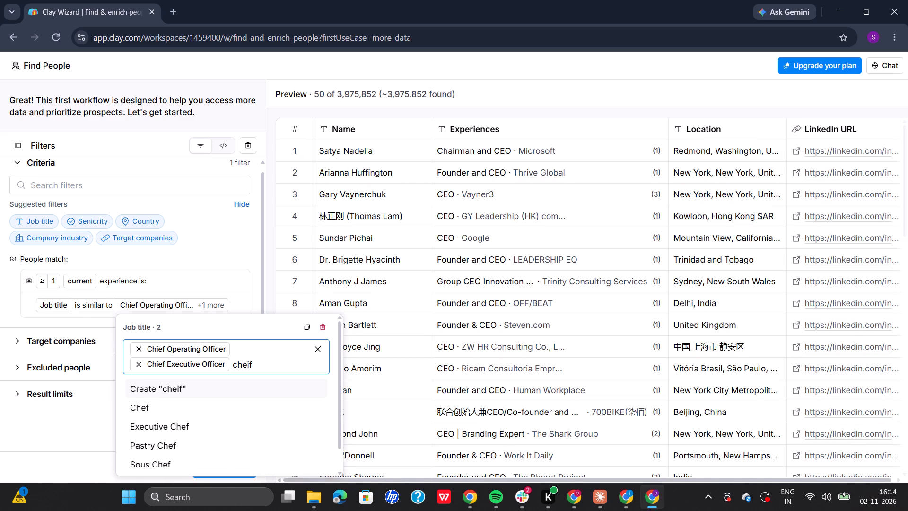
type("tec")
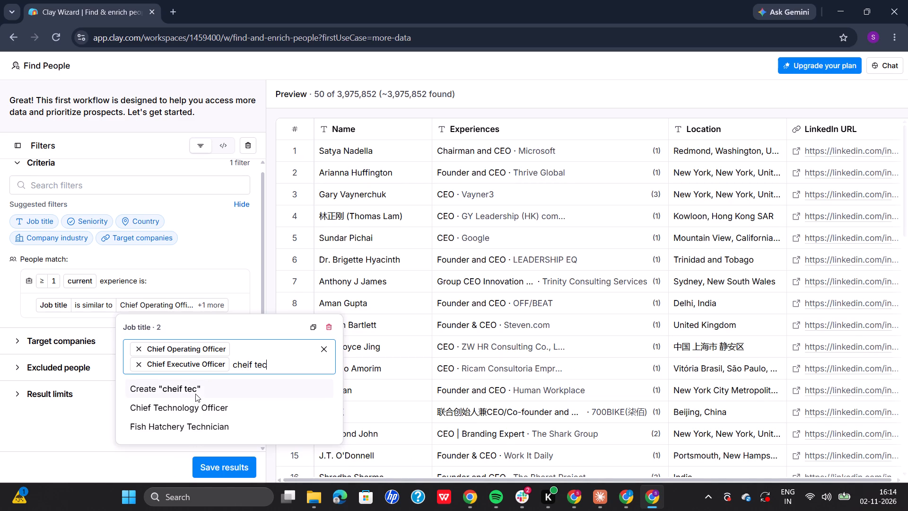
left_click(199, 404)
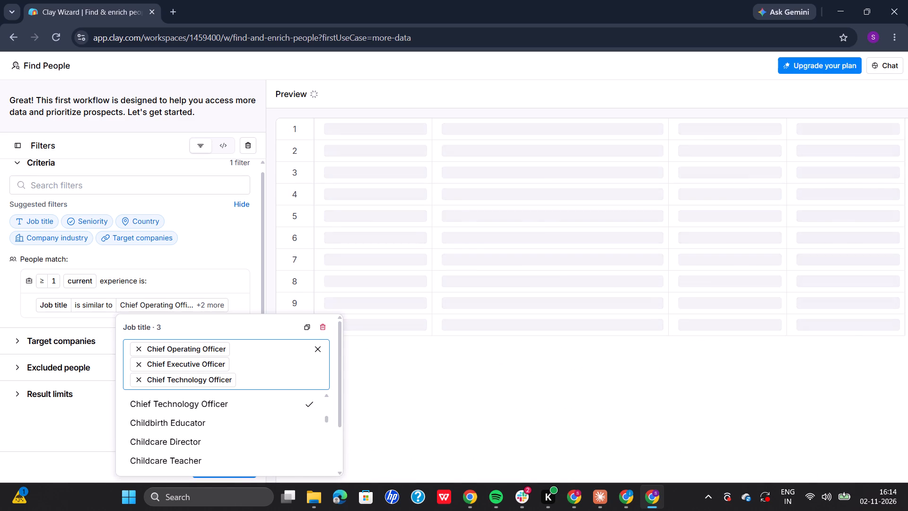
type("fou")
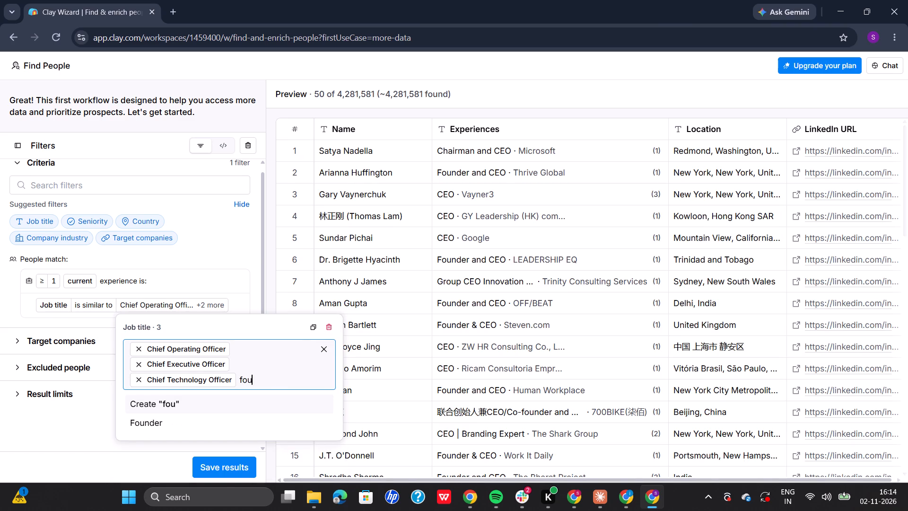
left_click(224, 421)
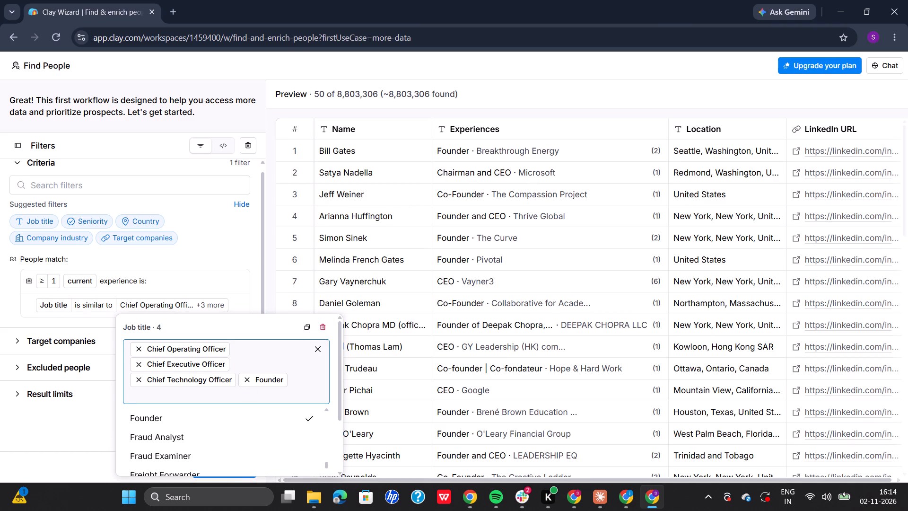
Find the quality-related job titles and add Quality Assurance Manager to the Job title filter.
type("quality")
scroll(220, 452, "down", 1)
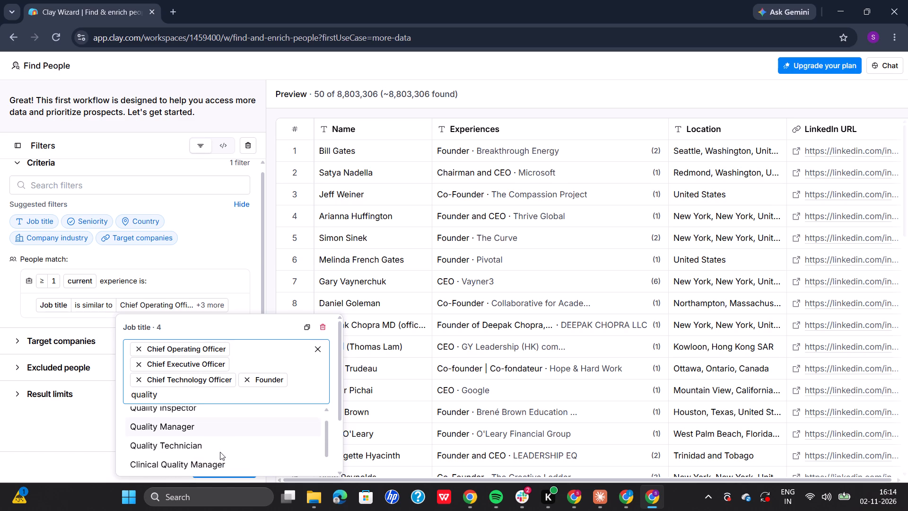
scroll(220, 452, "down", 2)
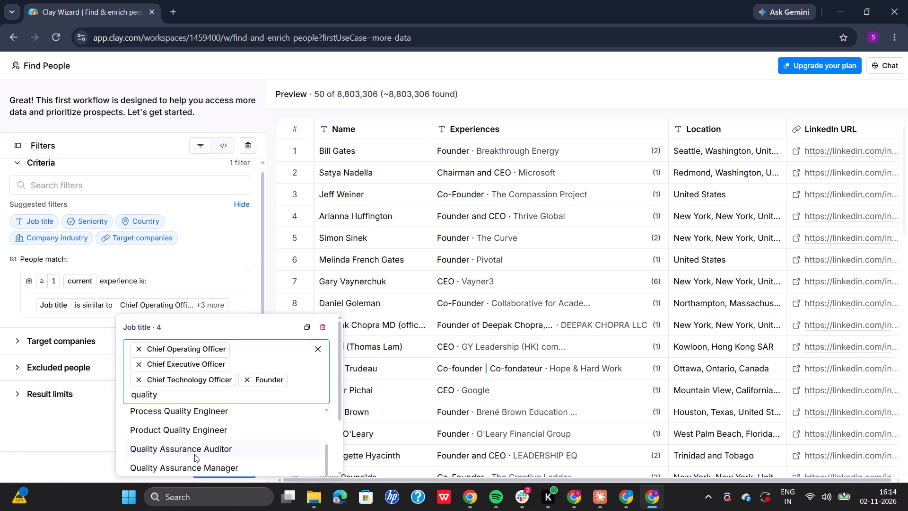
left_click(210, 467)
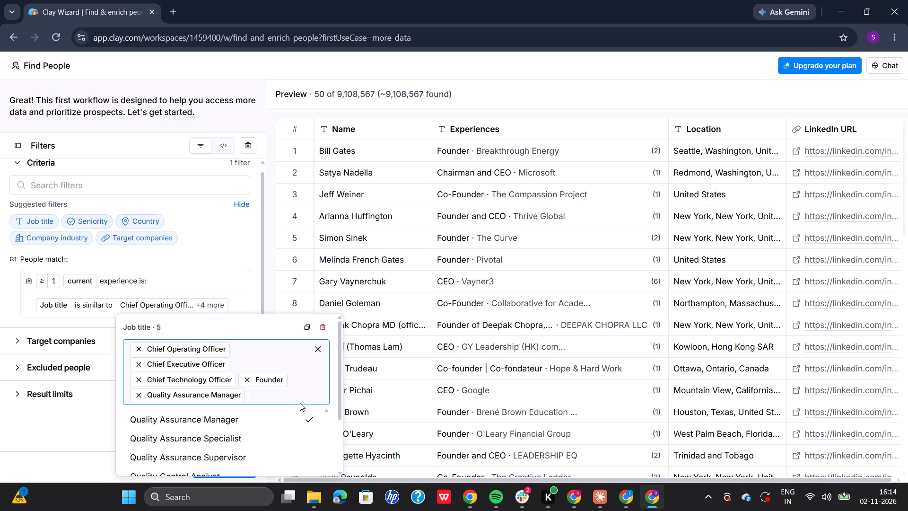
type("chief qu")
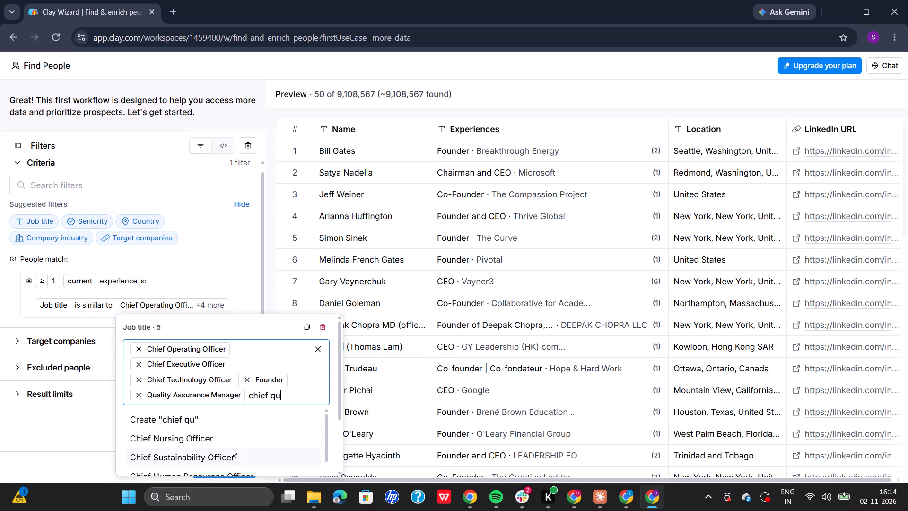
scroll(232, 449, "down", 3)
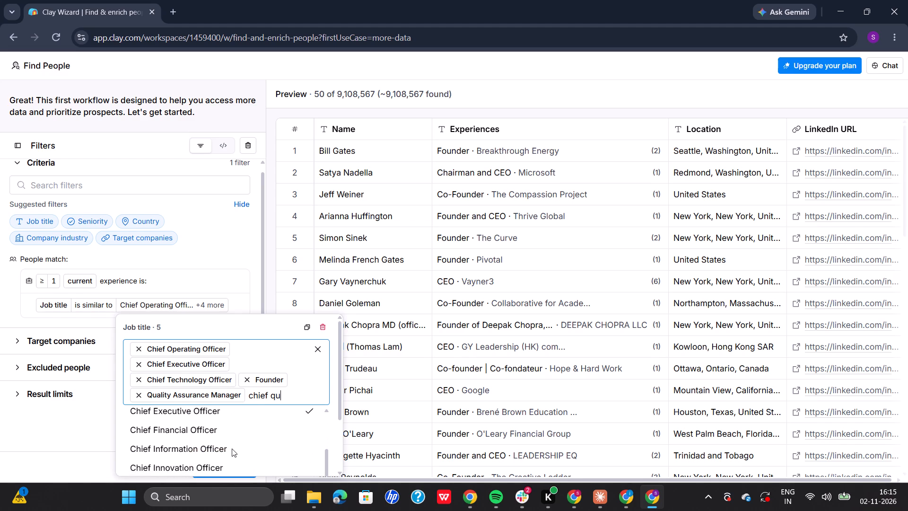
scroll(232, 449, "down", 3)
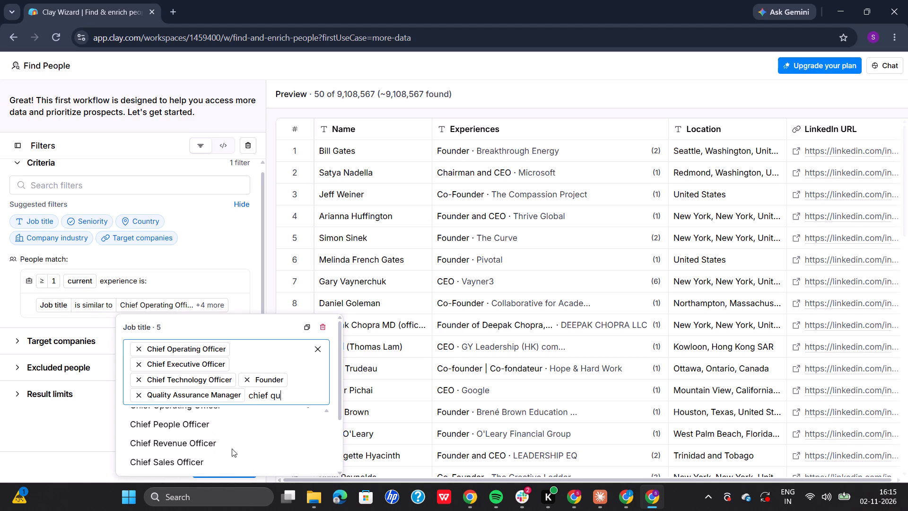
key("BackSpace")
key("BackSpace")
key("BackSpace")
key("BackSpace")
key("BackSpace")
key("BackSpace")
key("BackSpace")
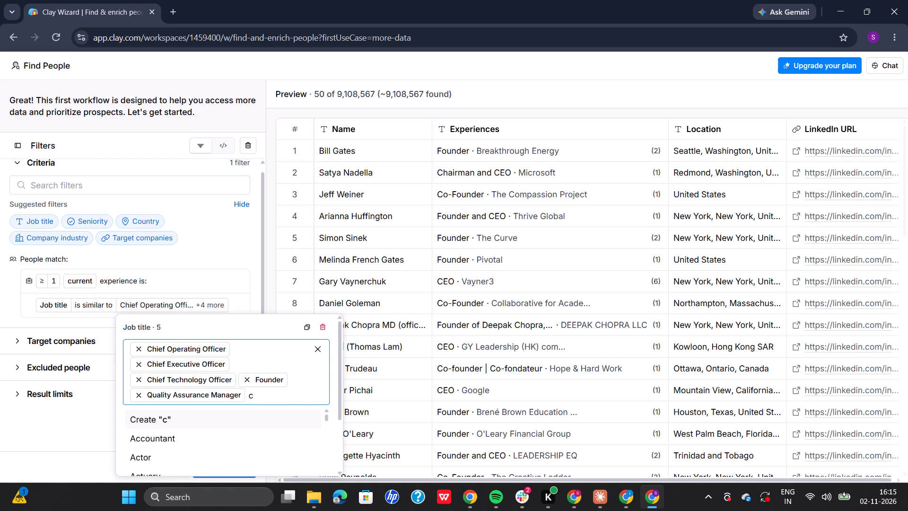
Add Chief Information Officer to the Job title filter.
type("heif")
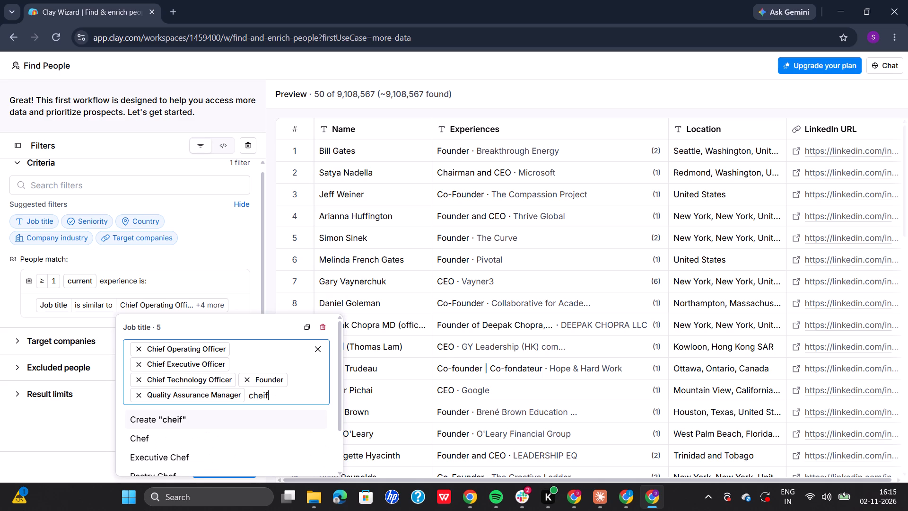
key("space")
type("inf")
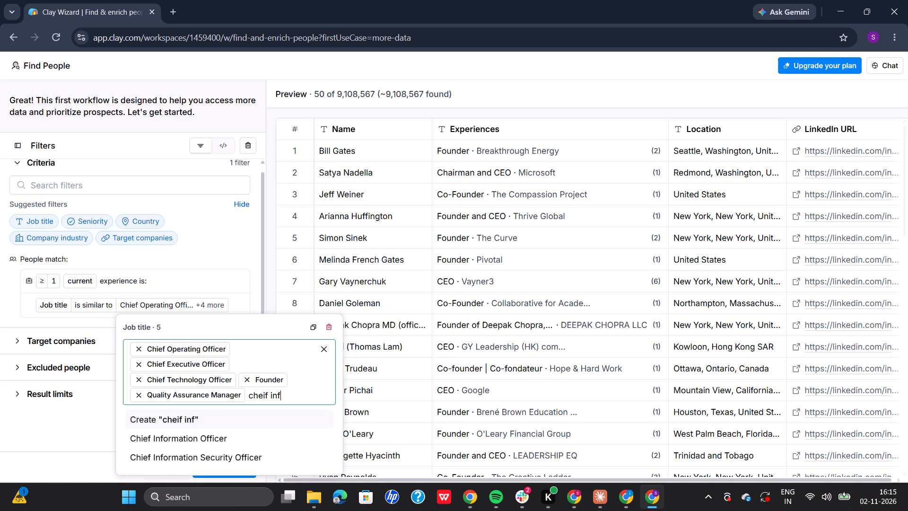
left_click(197, 443)
Search the Job title options for "chief bu" and clear the search text.
type("ch")
type("ief bu")
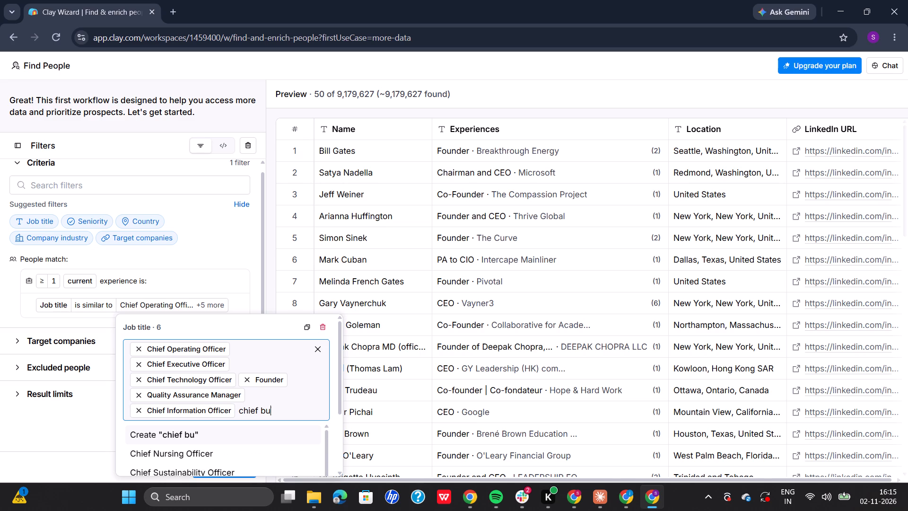
scroll(215, 454, "down", 1)
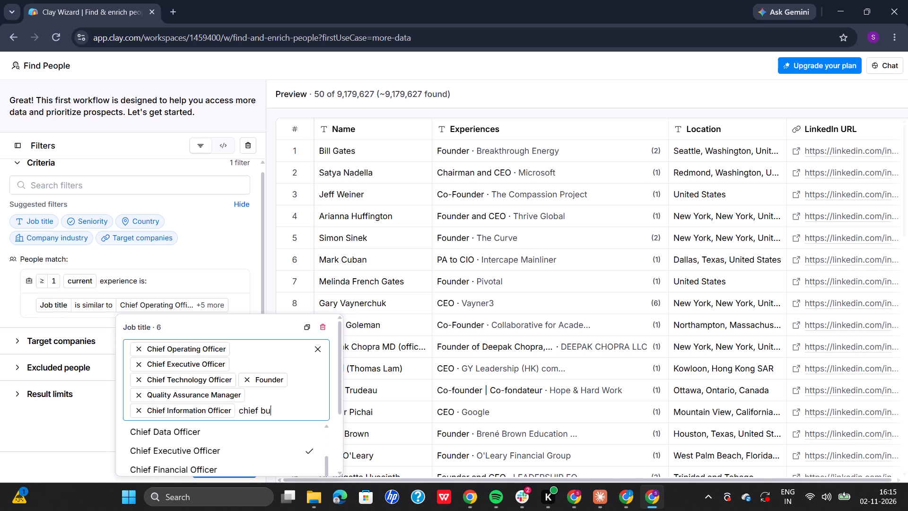
scroll(215, 454, "down", 4)
key("BackSpace")
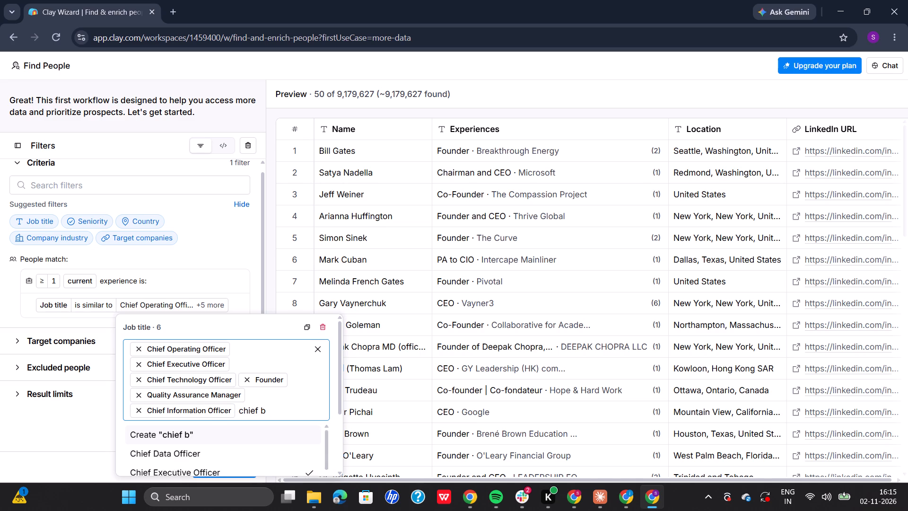
key("BackSpace")
key("BackSpace")
key("BackSpace")
key("BackSpace")
key("BackSpace")
key("BackSpace")
key("BackSpace")
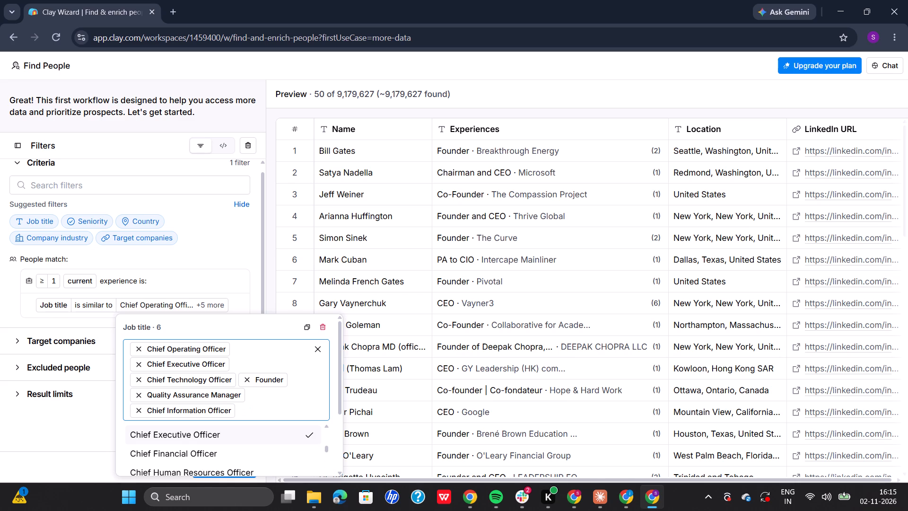
Add Product Manager and Product Owner to the Job title filter.
type("prod")
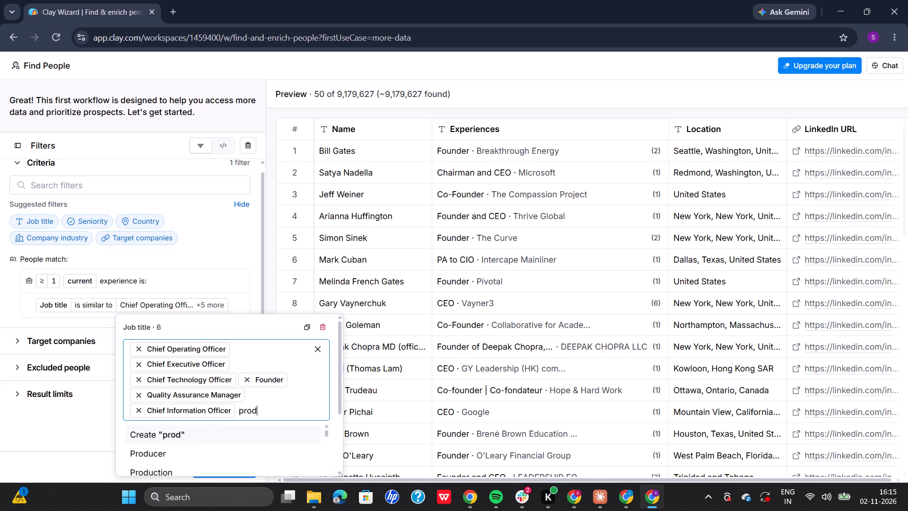
scroll(175, 452, "down", 1)
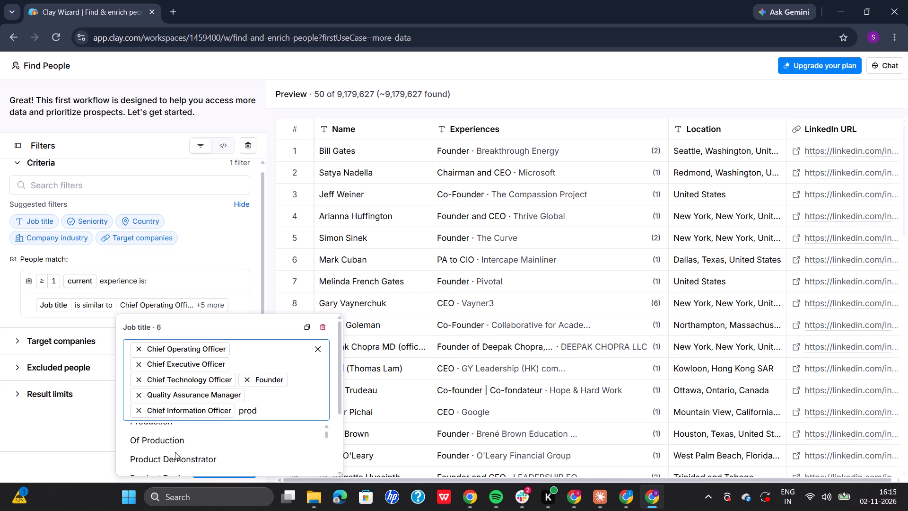
scroll(175, 452, "down", 2)
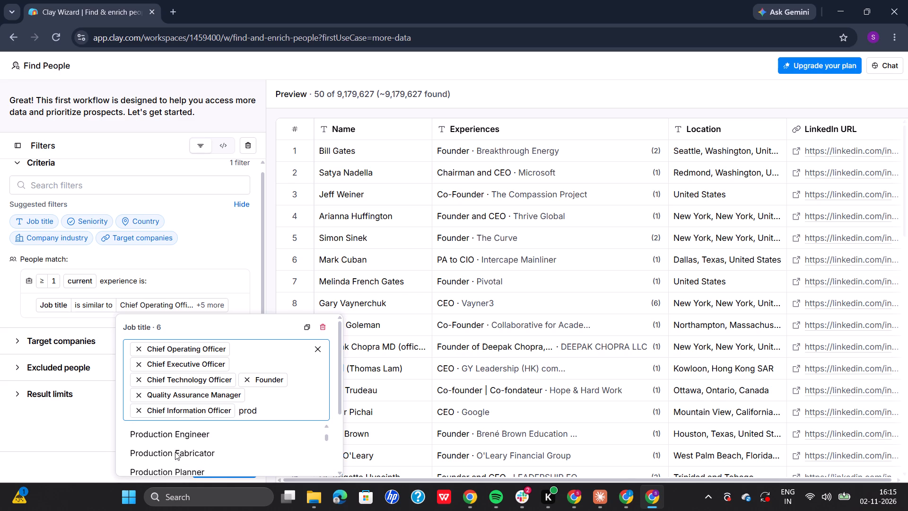
scroll(175, 452, "down", 2)
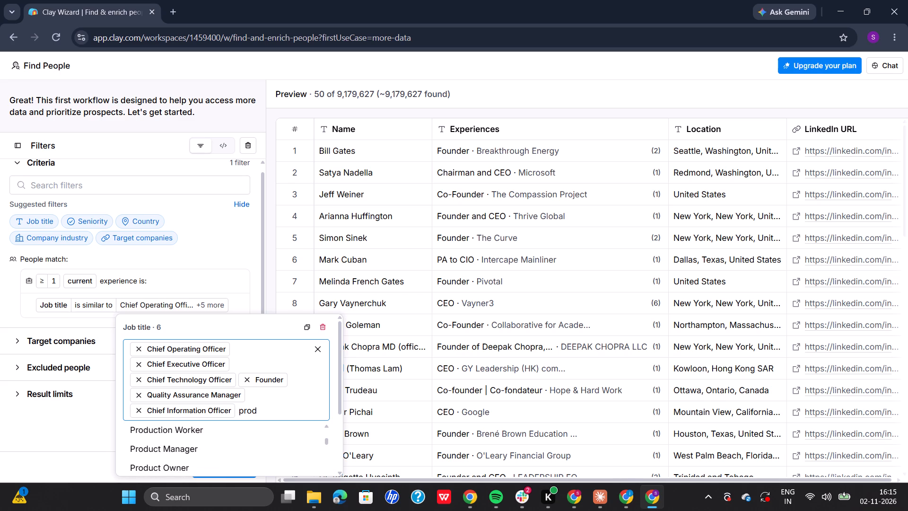
left_click(182, 445)
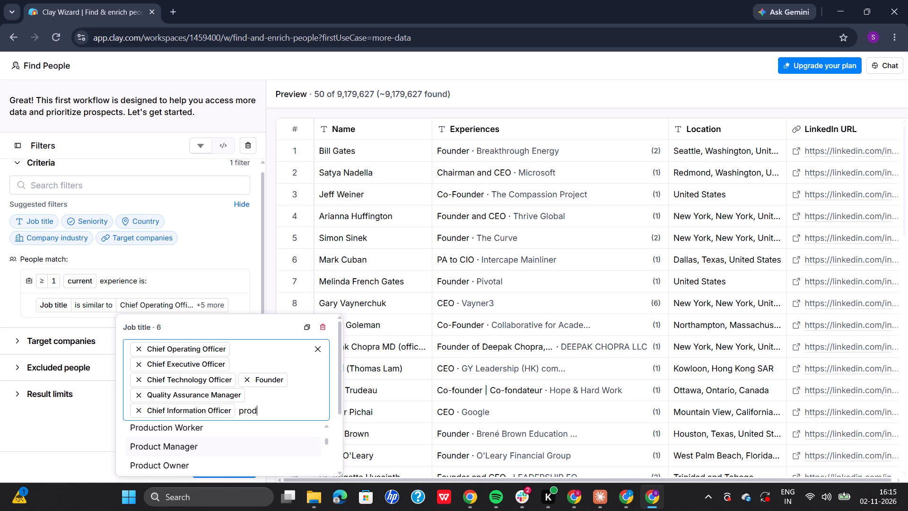
type("product ow")
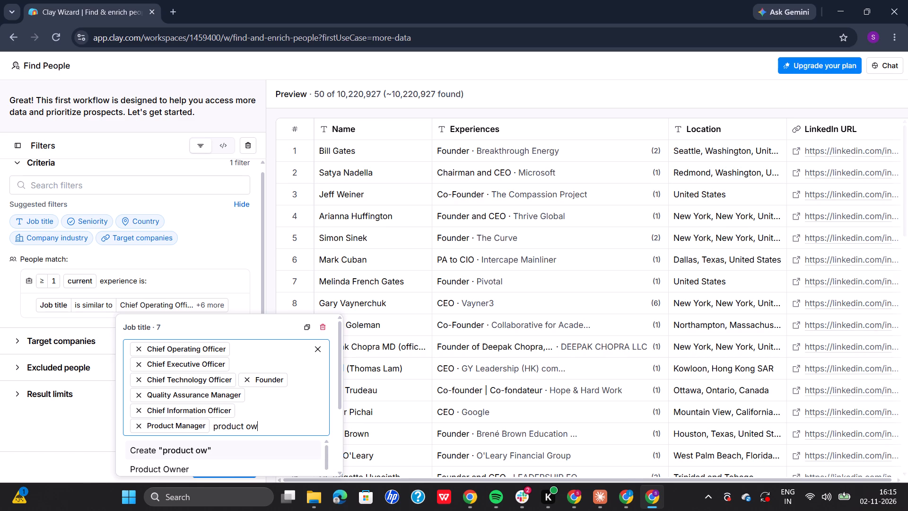
left_click(157, 469)
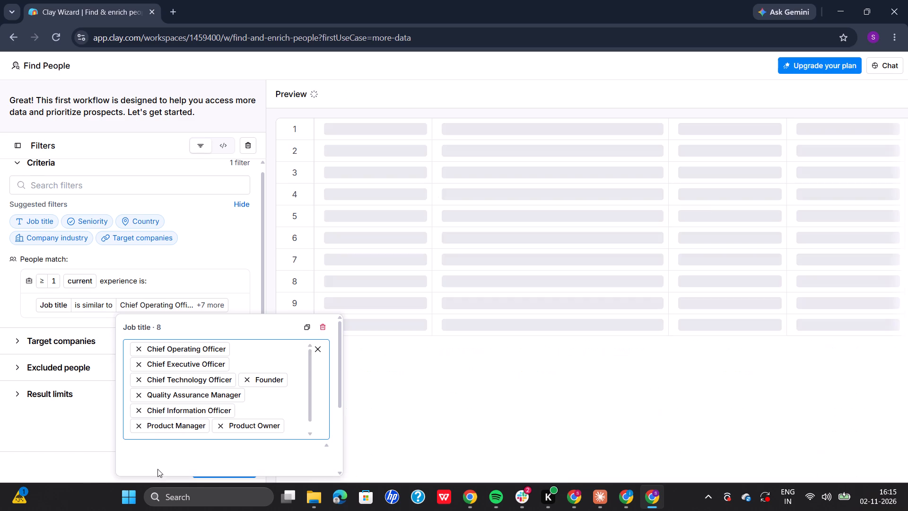
Add Project Manager to the Job title filter.
type("proj")
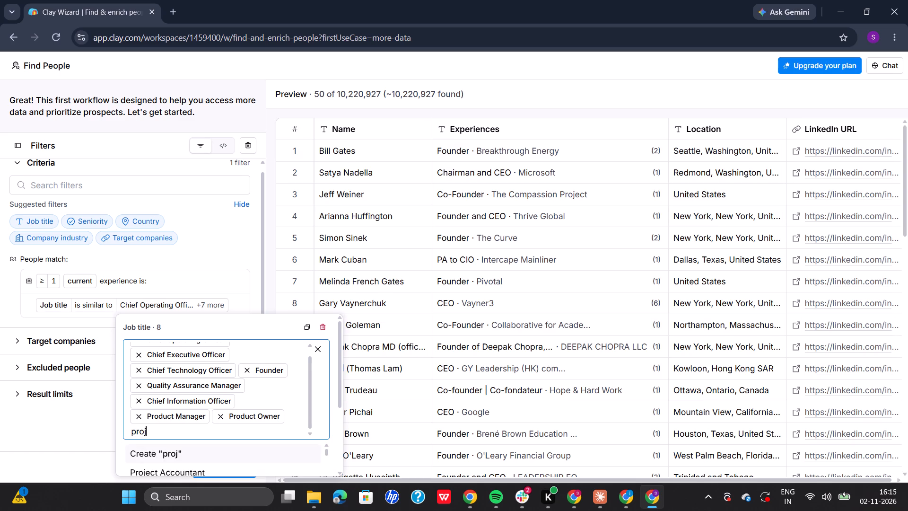
scroll(218, 444, "down", 1)
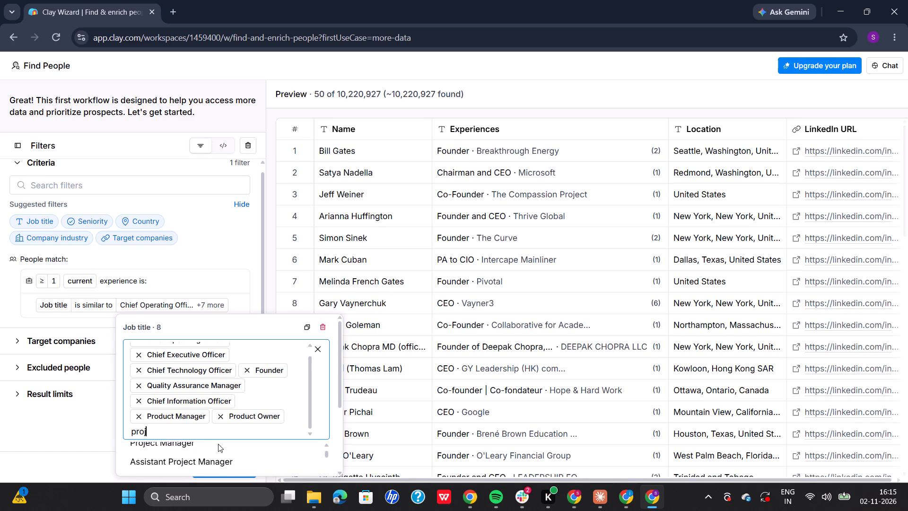
left_click(184, 442)
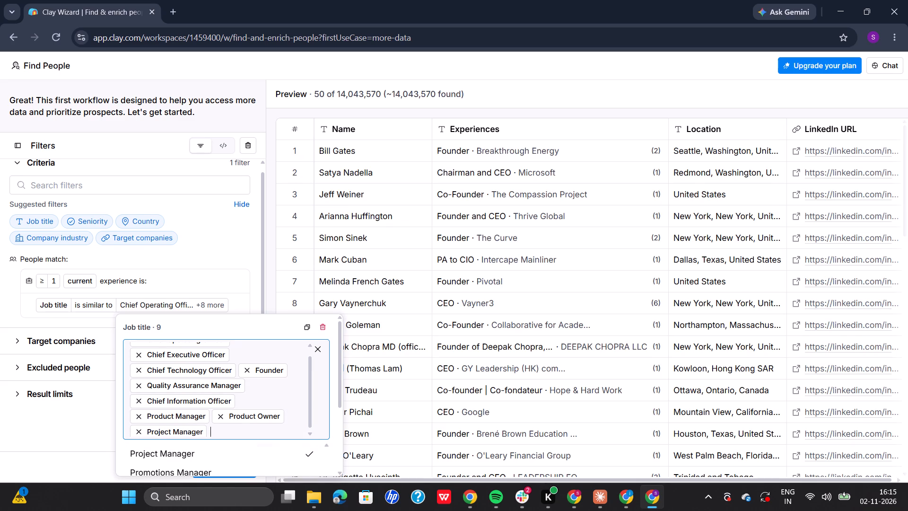
Search the Job title options for "chief pr", clear the search text, browse the full list, and close the filter editor.
type("chief")
scroll(212, 457, "down", 1)
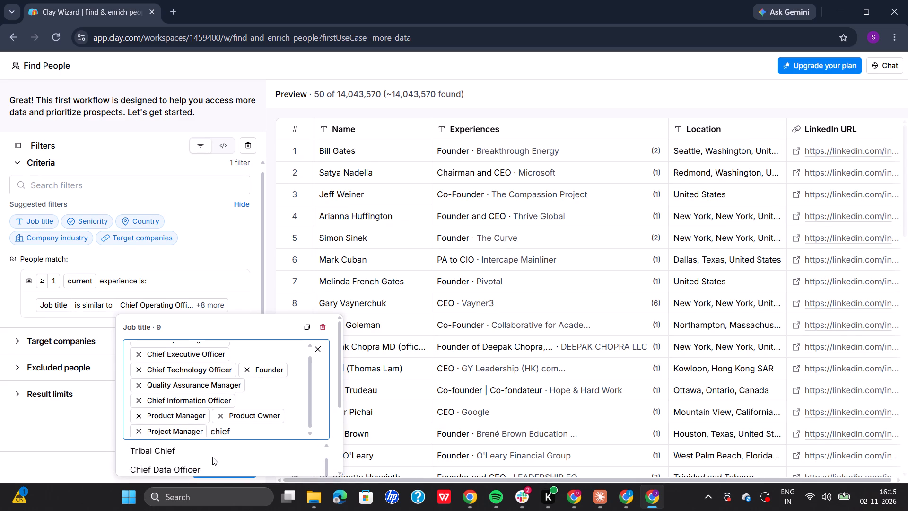
scroll(212, 457, "down", 1)
key("space")
type("pr")
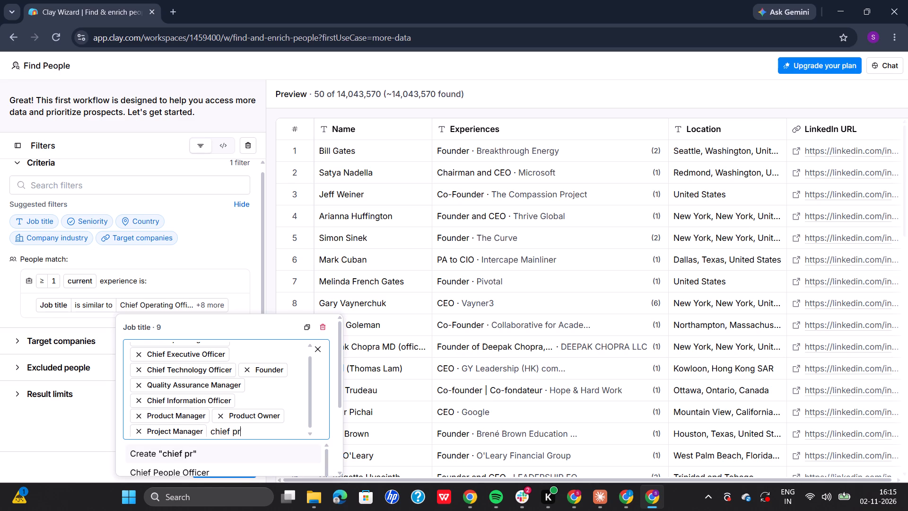
scroll(189, 472, "down", 2)
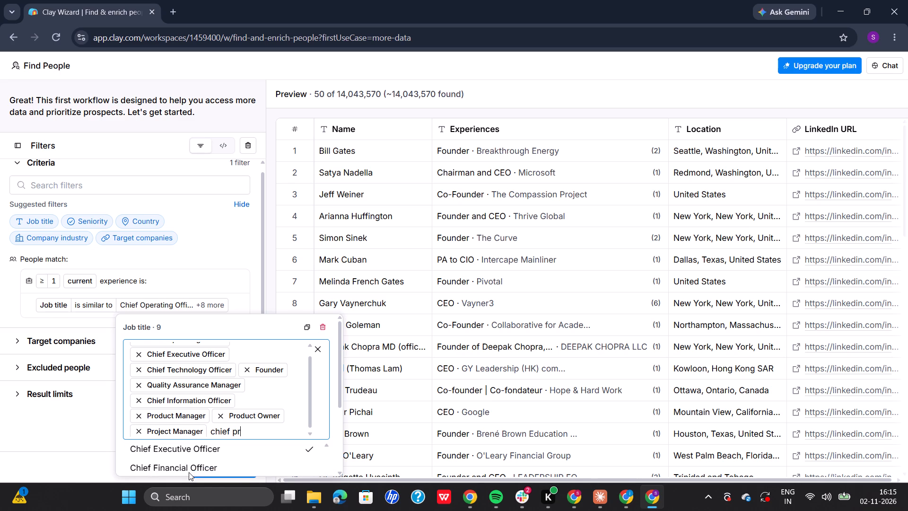
scroll(189, 472, "down", 4)
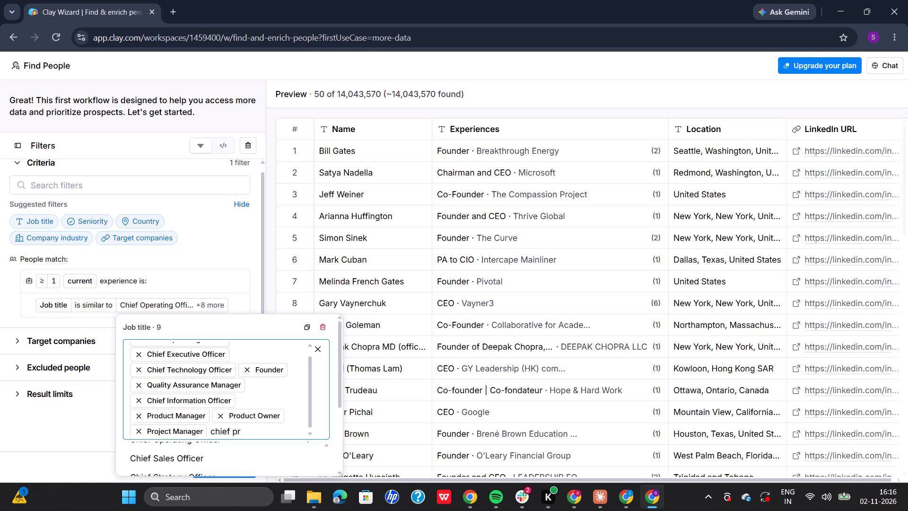
key("BackSpace")
key("BackSpace")
key("BackSpace")
key("BackSpace")
key("BackSpace")
key("BackSpace")
key("BackSpace")
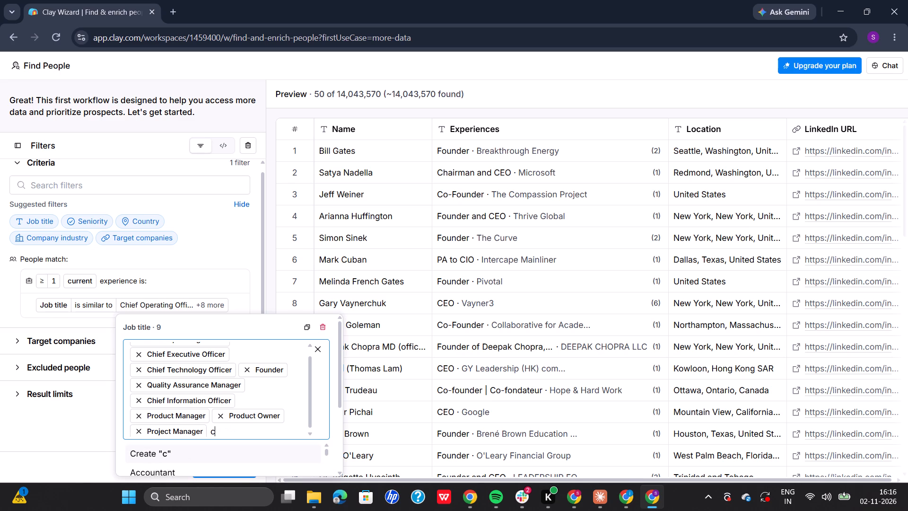
key("BackSpace")
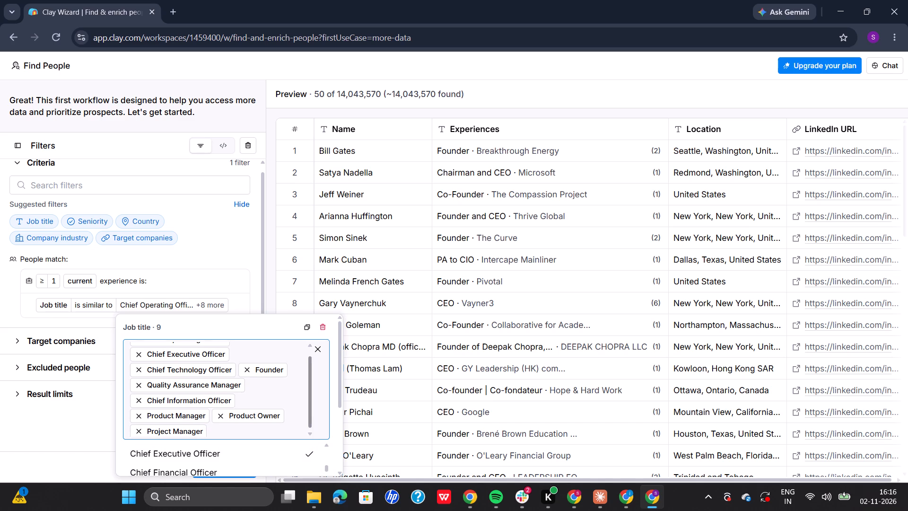
scroll(239, 339, "down", 5)
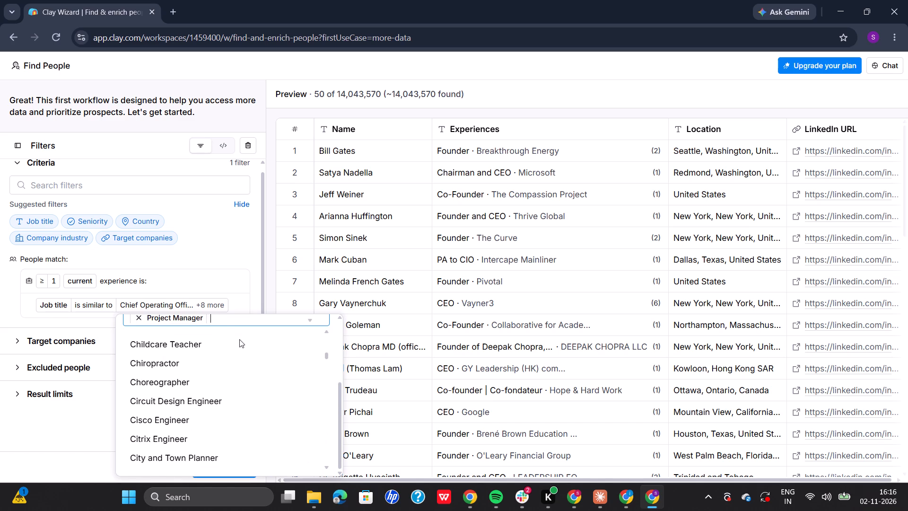
scroll(239, 339, "down", 1)
left_click(60, 427)
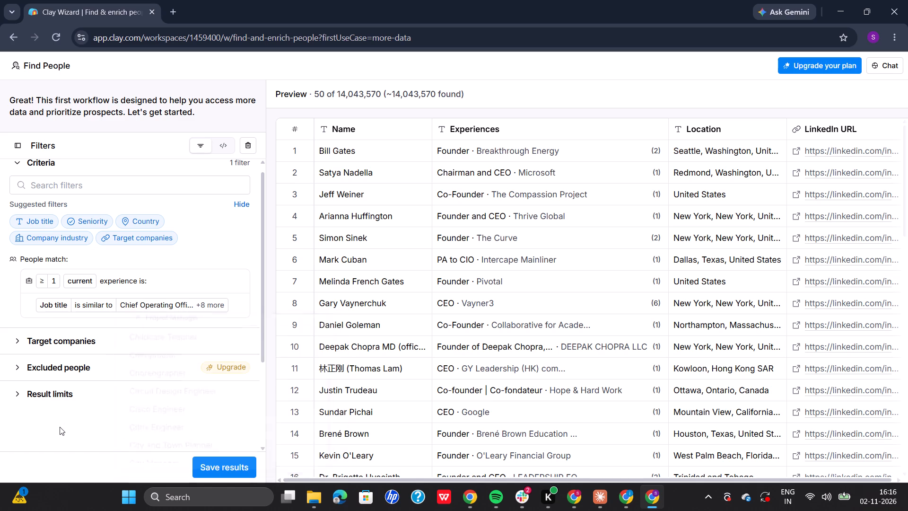
Add a Seniority filter to the current experience criteria with Founder, Owner, Partner, C-suite and VP.
scroll(153, 236, "down", 1)
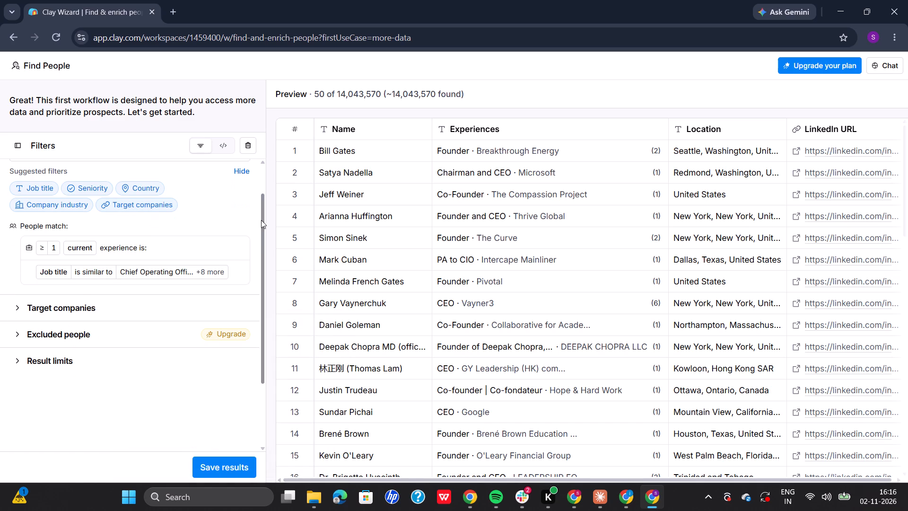
left_click(224, 249)
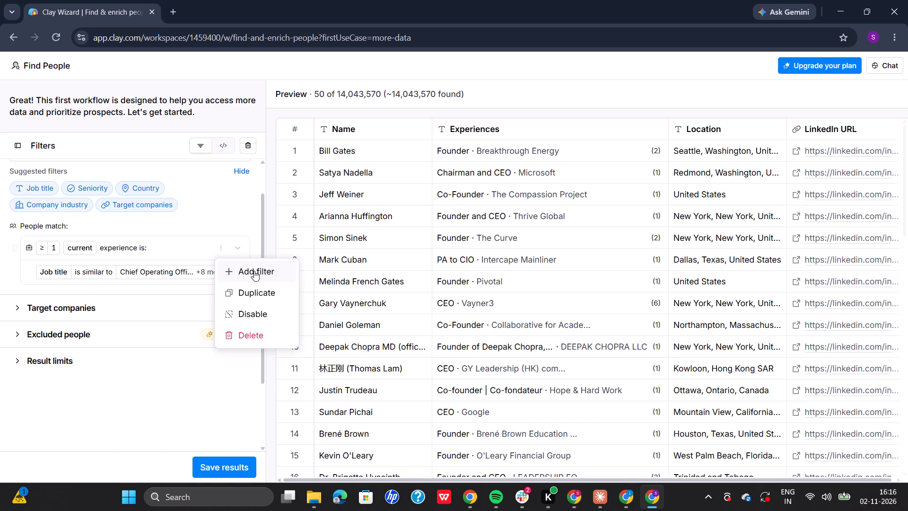
left_click(254, 272)
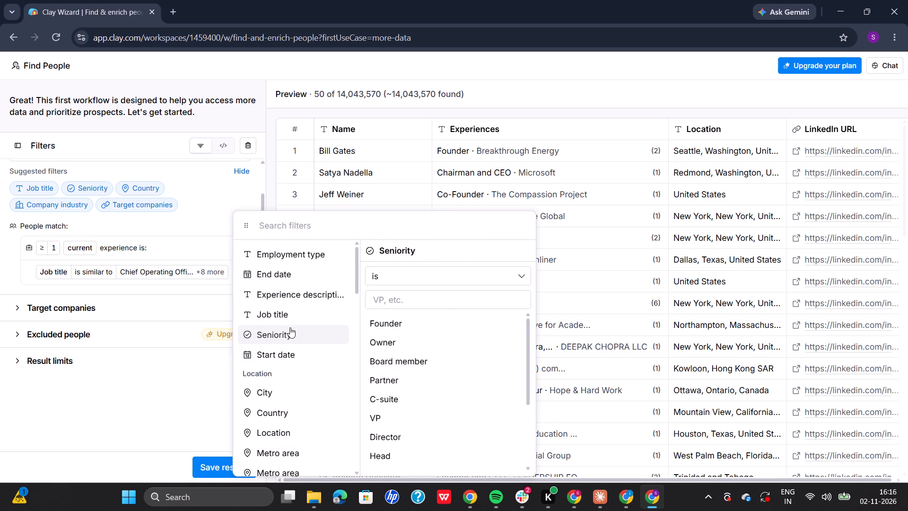
scroll(286, 345, "down", 1)
left_click(293, 312)
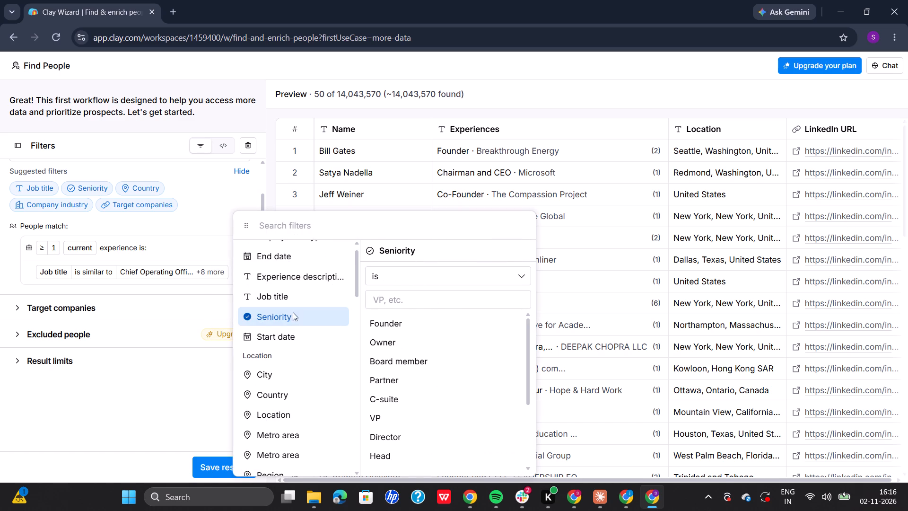
left_click(437, 293)
left_click(398, 326)
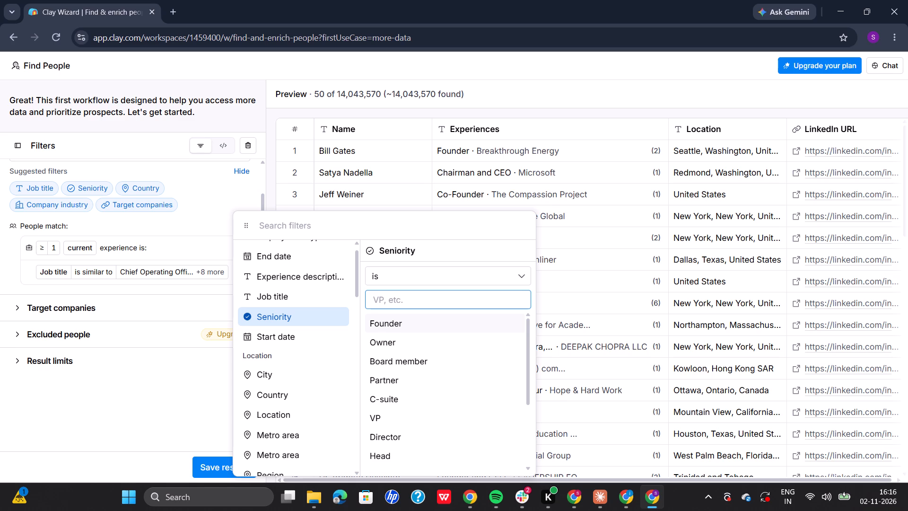
left_click(402, 342)
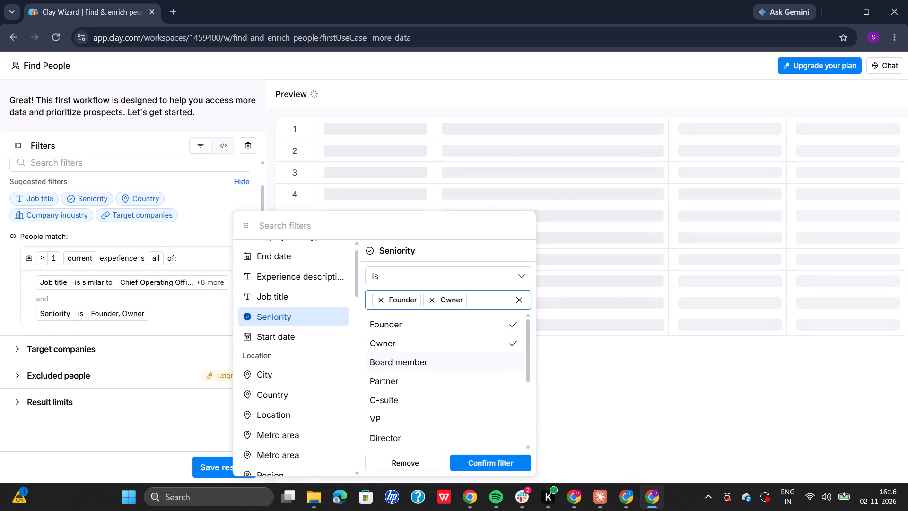
left_click(396, 379)
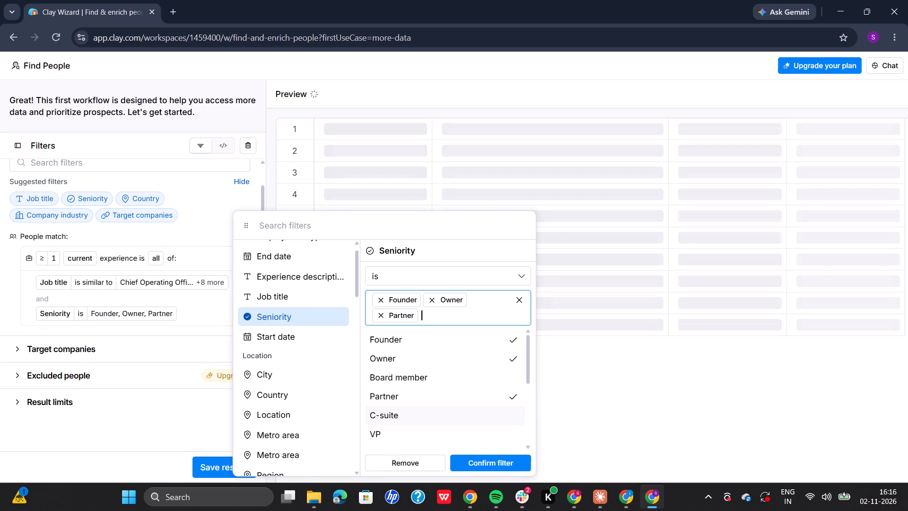
left_click(397, 414)
left_click(407, 435)
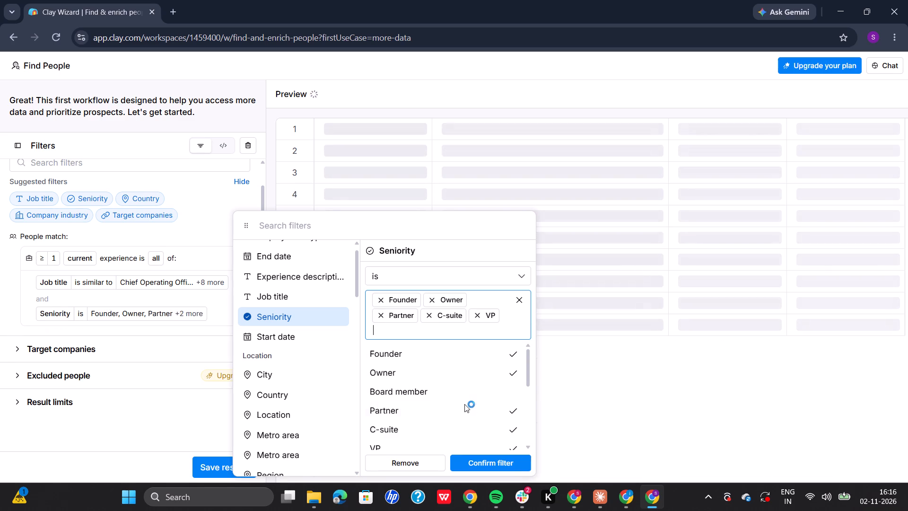
Add Director, Head and Manager to the Seniority filter and review the remaining seniority levels.
scroll(464, 404, "down", 2)
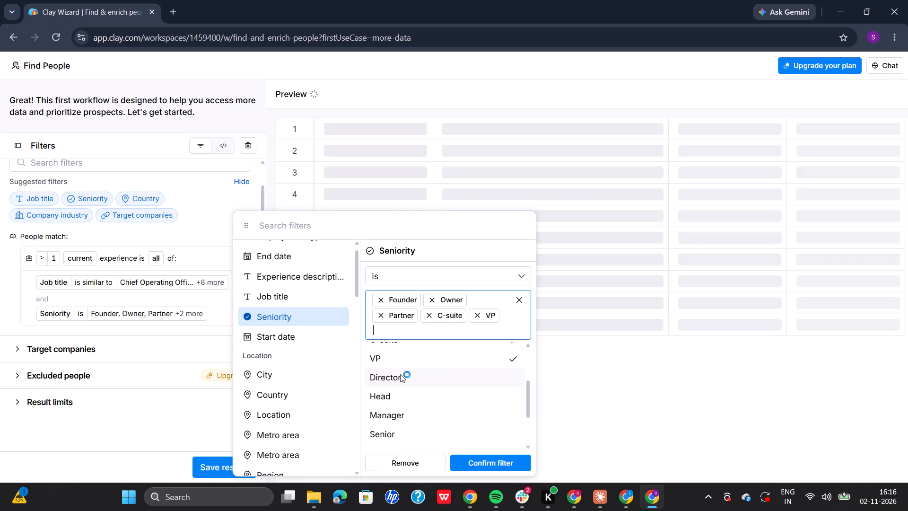
left_click(400, 374)
left_click(403, 399)
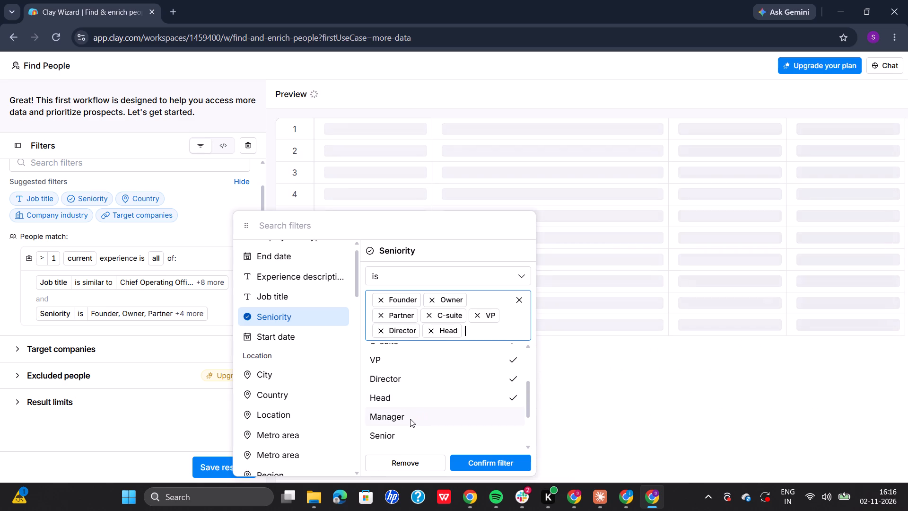
left_click(410, 419)
scroll(419, 421, "down", 5)
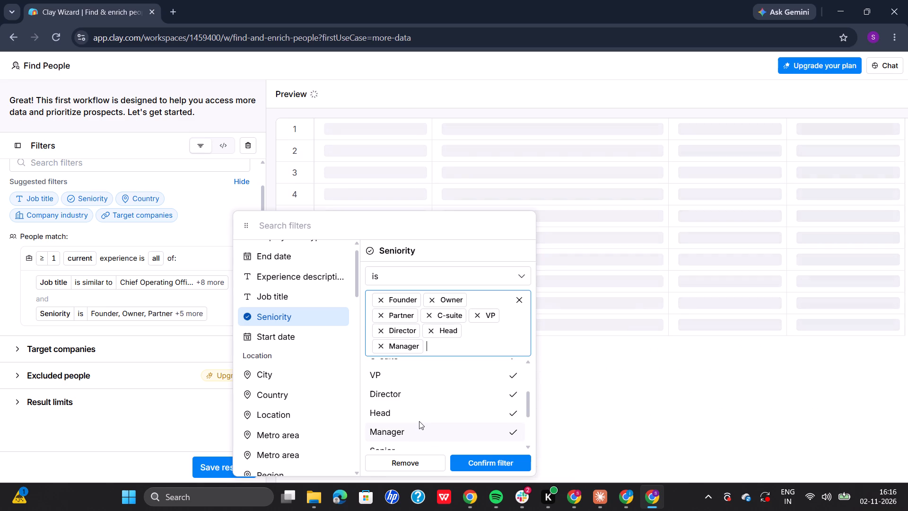
scroll(419, 421, "down", 1)
scroll(486, 361, "down", 1)
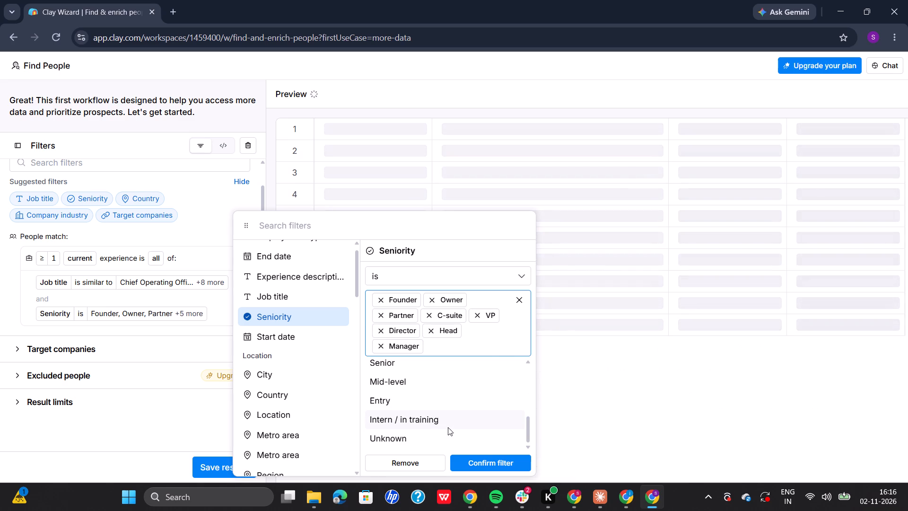
scroll(448, 427, "down", 1)
scroll(458, 405, "up", 2)
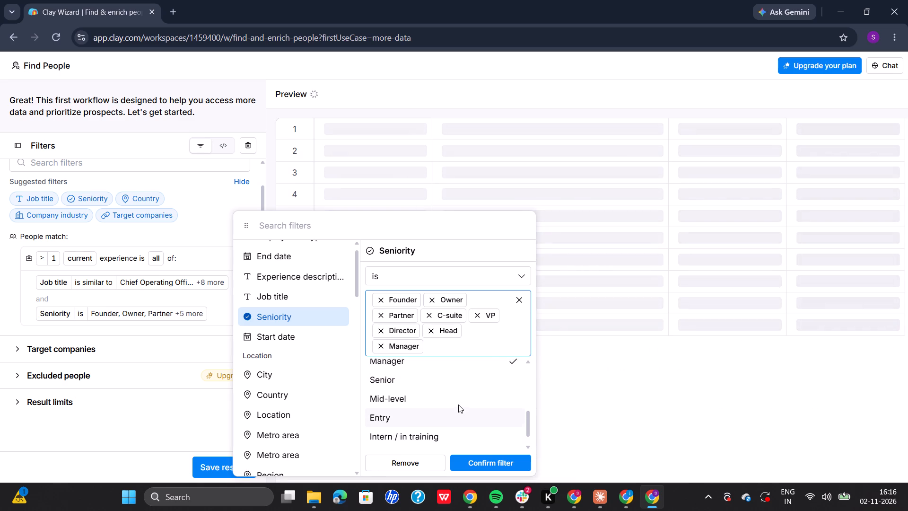
Confirm the Seniority filter with the selected levels.
scroll(458, 405, "up", 3)
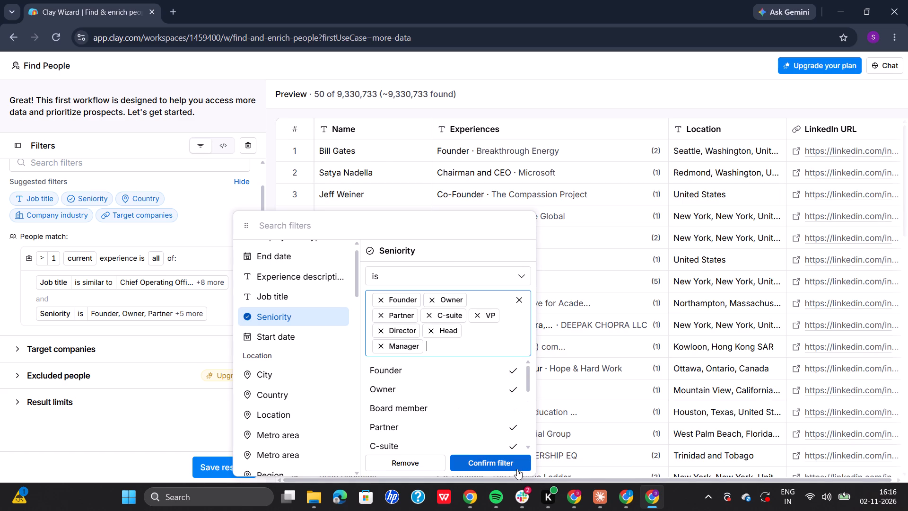
left_click(513, 466)
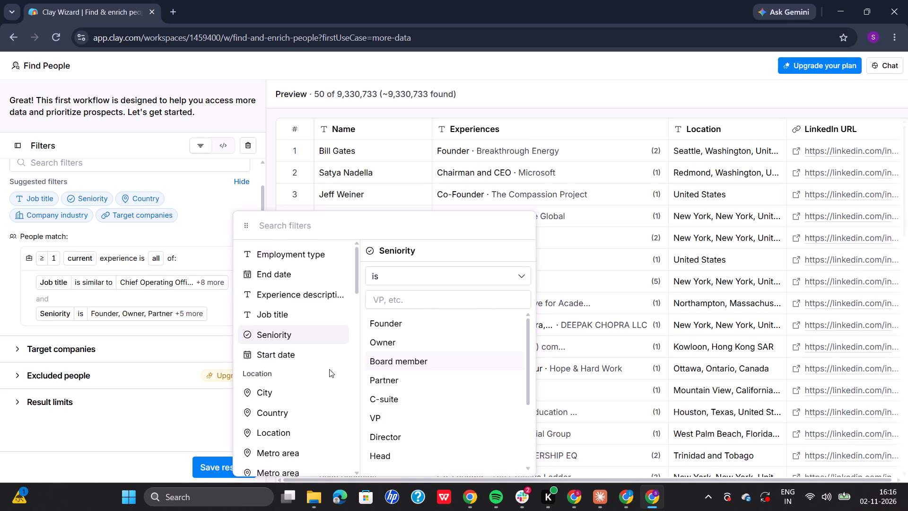
Add a Country filter set to India to the current experience criteria and confirm it.
left_click(280, 405)
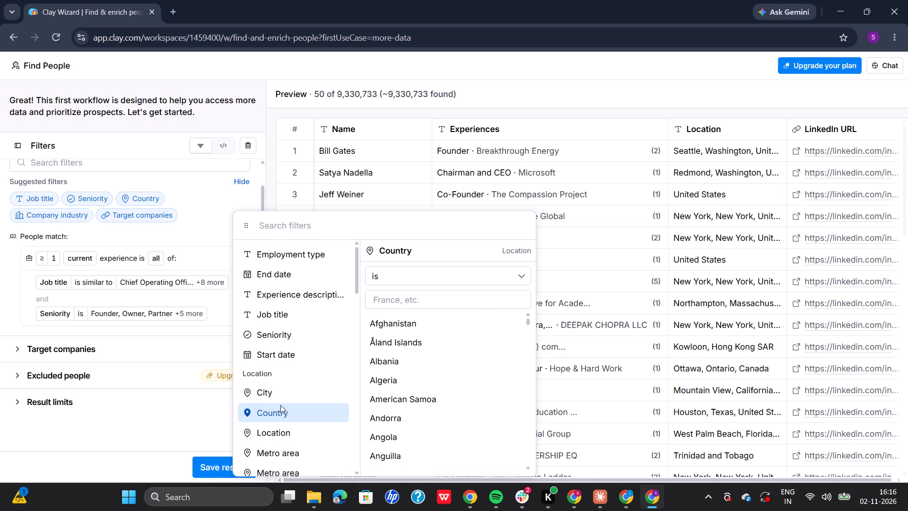
left_click(412, 300)
type("ind")
left_click(465, 326)
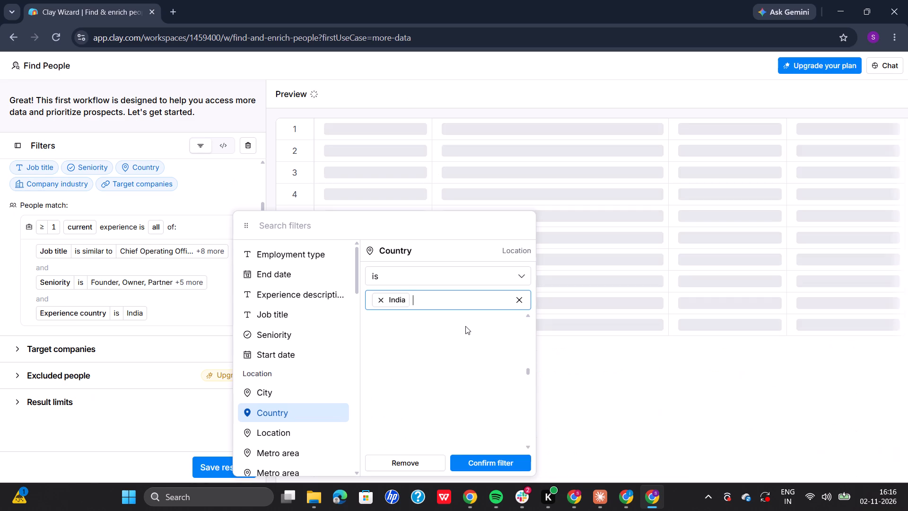
left_click(422, 318)
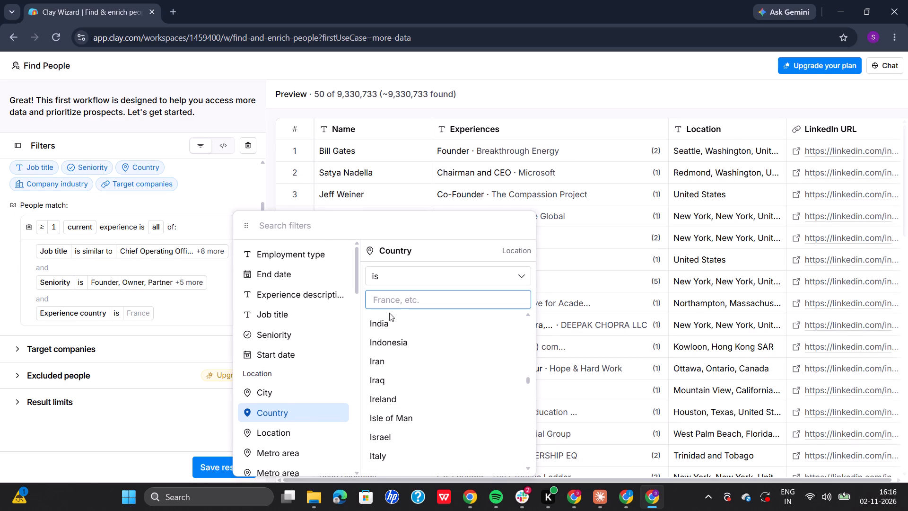
left_click(385, 321)
left_click(501, 463)
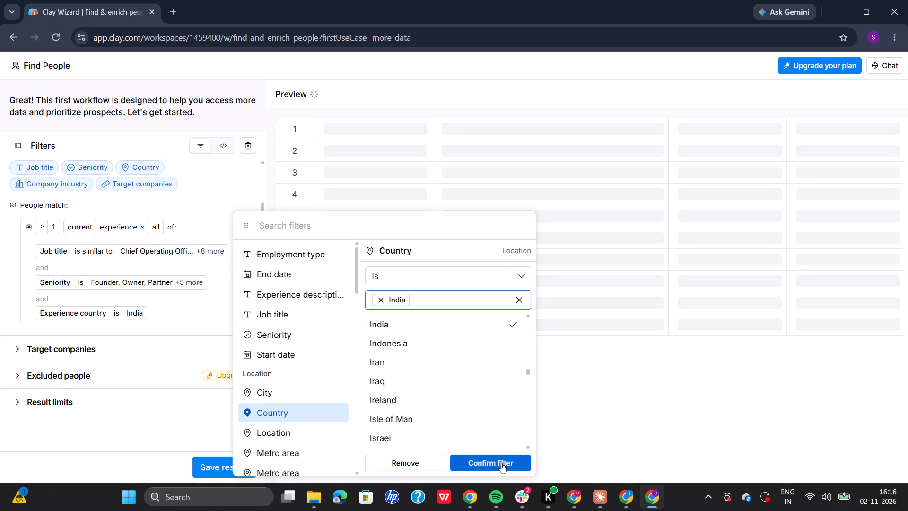
Add a Company size filter covering 11–50, 51–200 and 201–500 employees and confirm it.
scroll(300, 405, "down", 1)
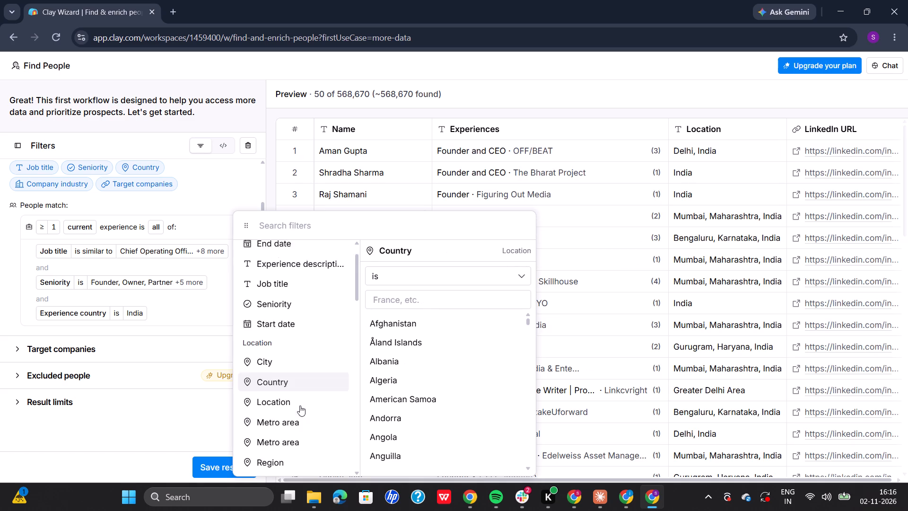
scroll(300, 405, "down", 4)
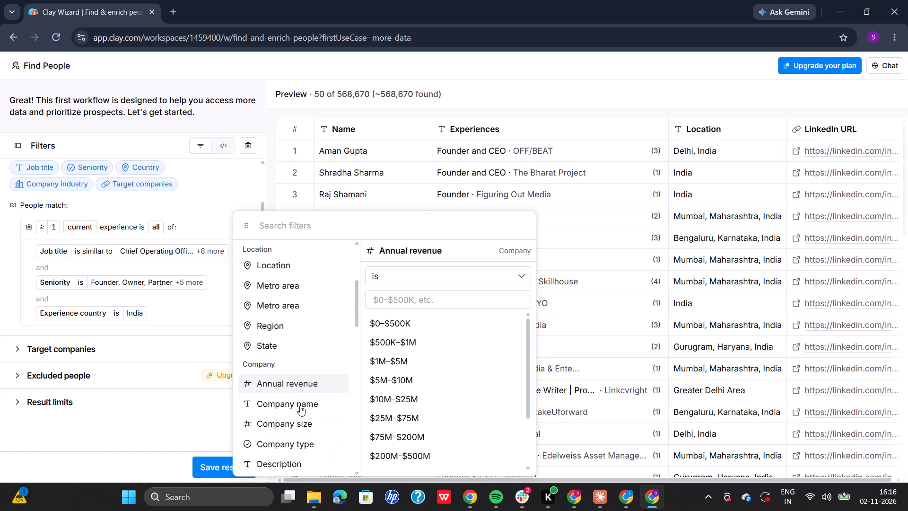
scroll(300, 405, "down", 1)
left_click(294, 410)
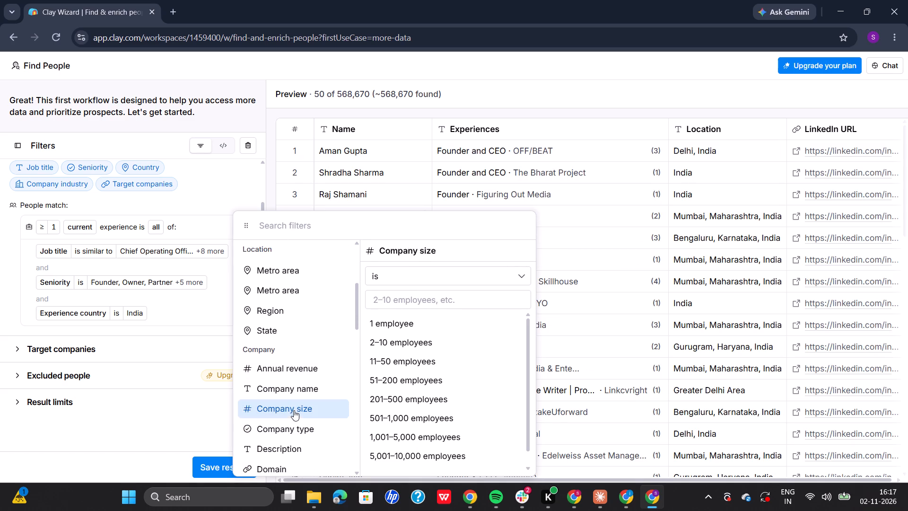
left_click(412, 363)
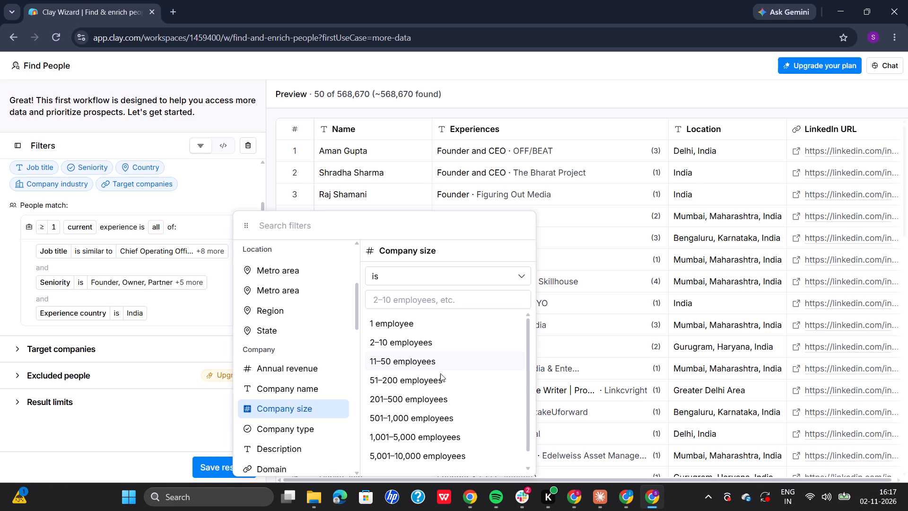
left_click(436, 380)
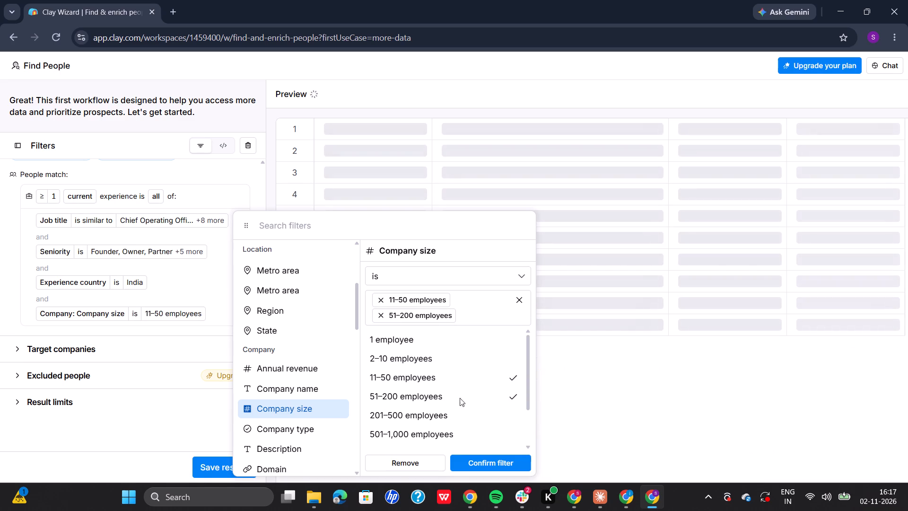
left_click(444, 410)
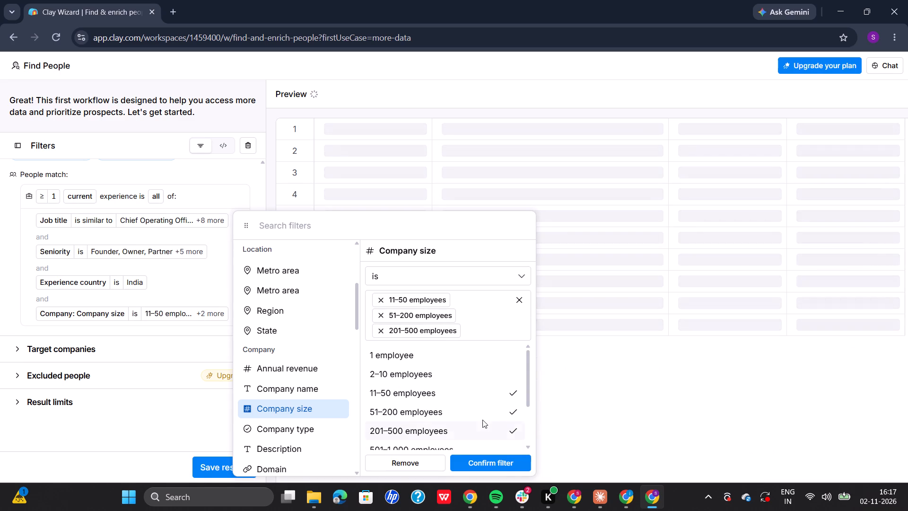
scroll(482, 420, "down", 1)
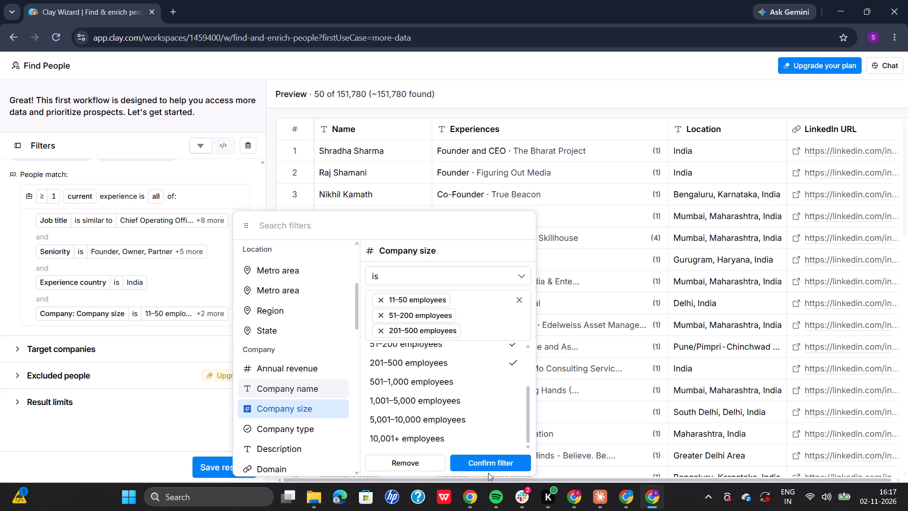
left_click(494, 466)
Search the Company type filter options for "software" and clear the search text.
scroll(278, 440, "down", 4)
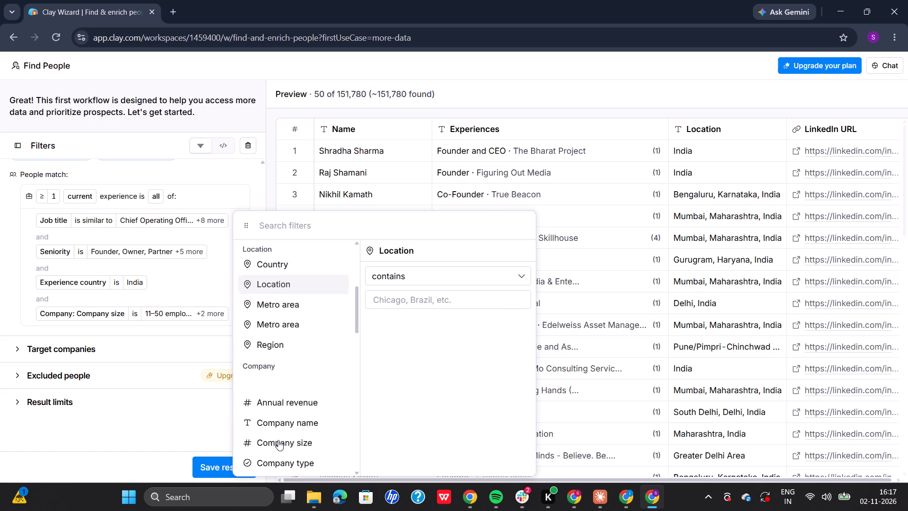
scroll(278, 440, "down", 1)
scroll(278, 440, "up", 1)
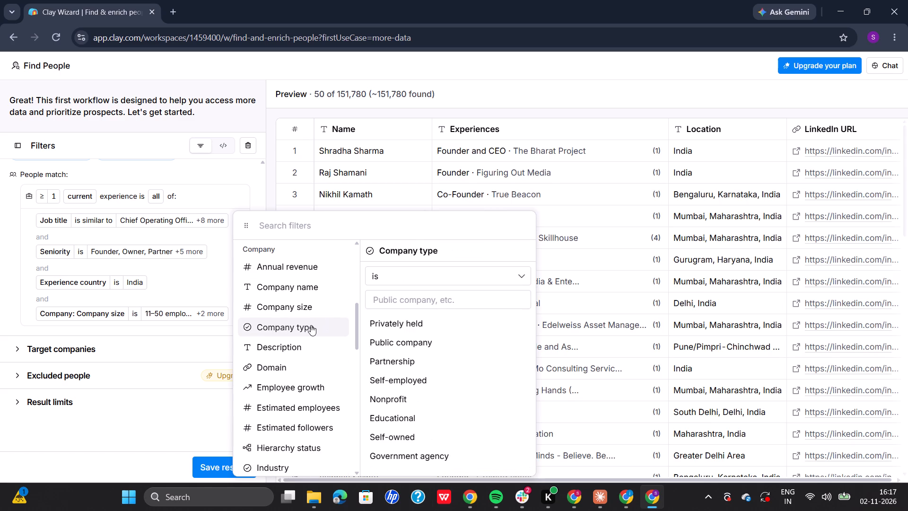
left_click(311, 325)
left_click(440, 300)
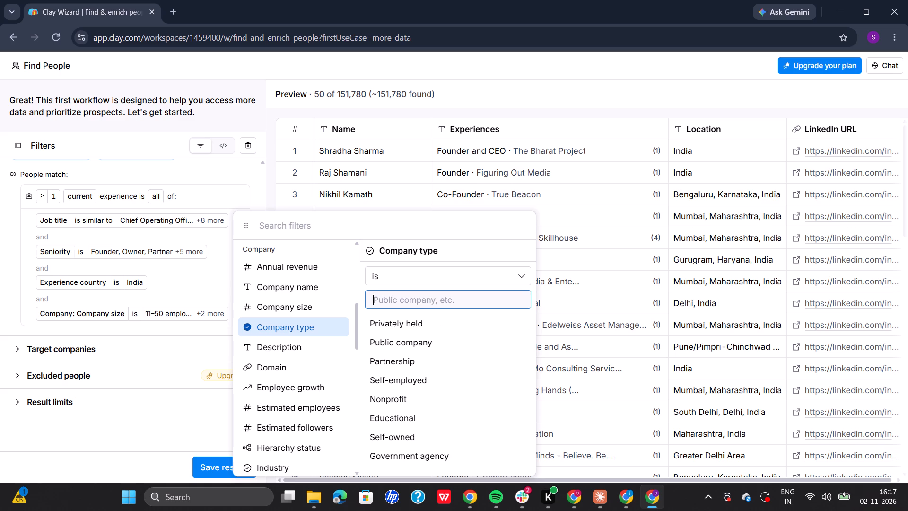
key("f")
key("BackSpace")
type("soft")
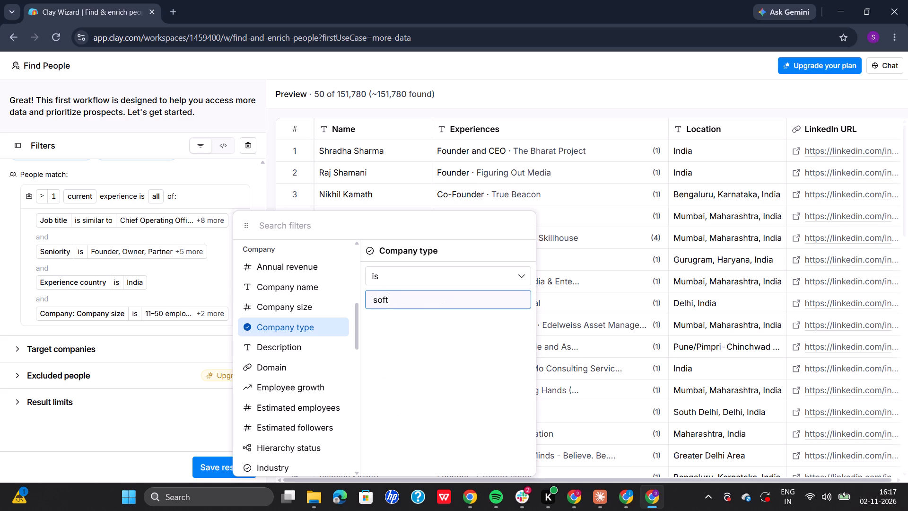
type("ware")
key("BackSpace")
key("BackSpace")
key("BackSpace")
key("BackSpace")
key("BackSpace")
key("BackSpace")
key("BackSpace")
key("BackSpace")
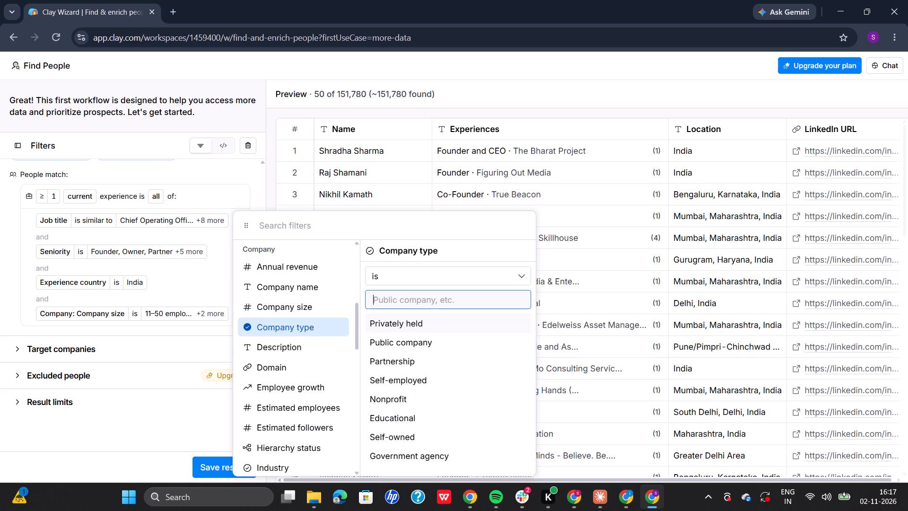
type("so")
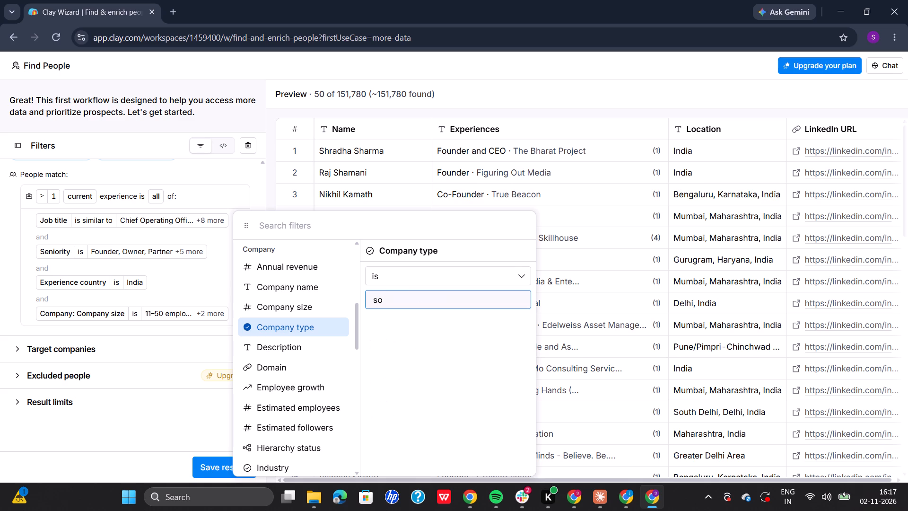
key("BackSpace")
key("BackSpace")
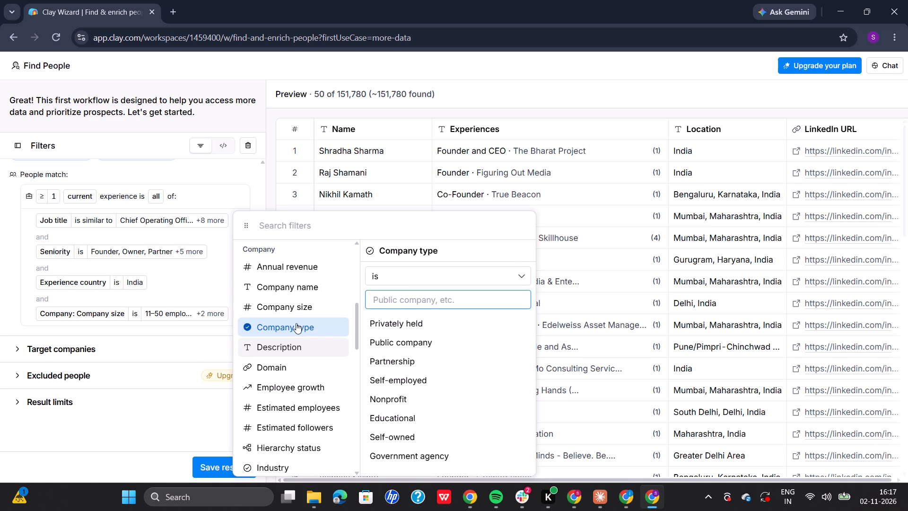
Add a company Industry filter with Software Development and Information Services.
left_click(266, 463)
double_click(441, 304)
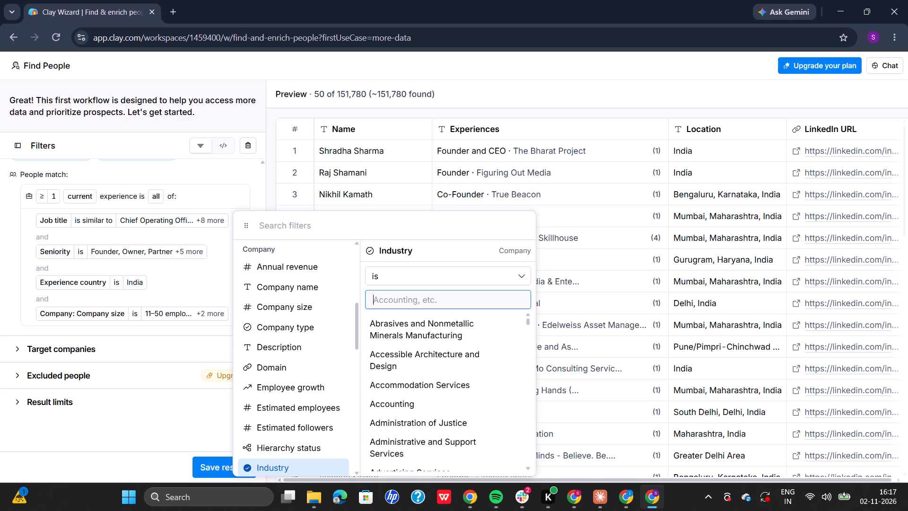
type("soft")
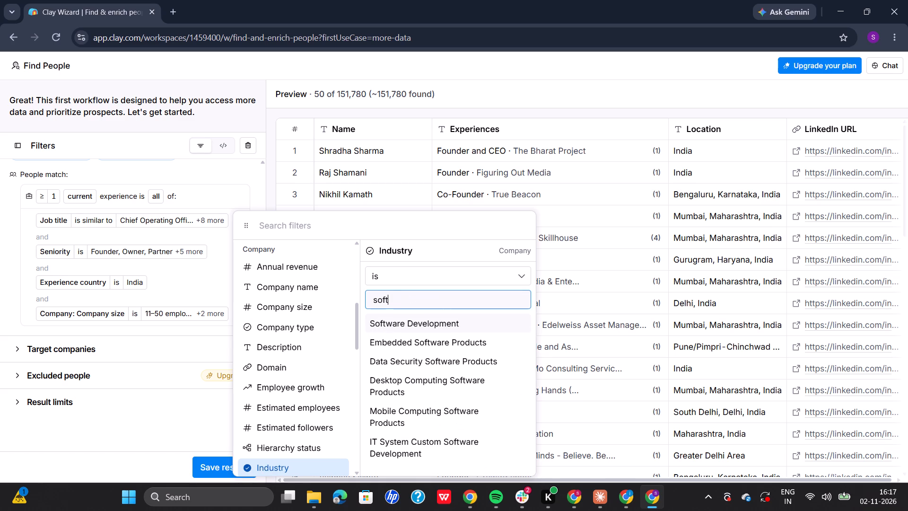
left_click(448, 321)
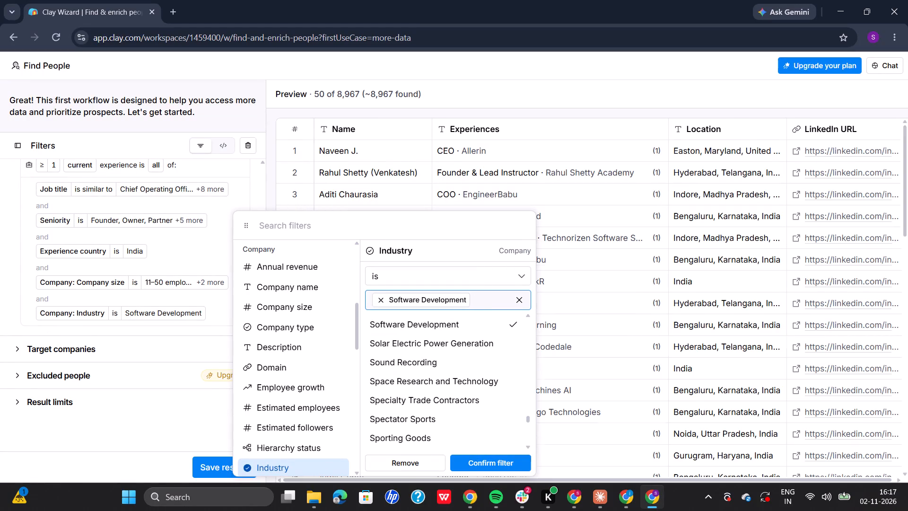
type("it")
key("BackSpace")
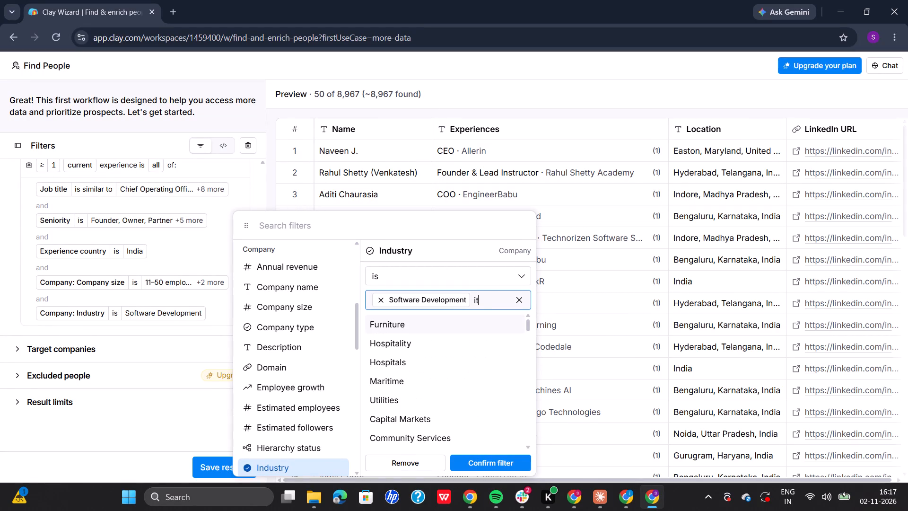
type("inf")
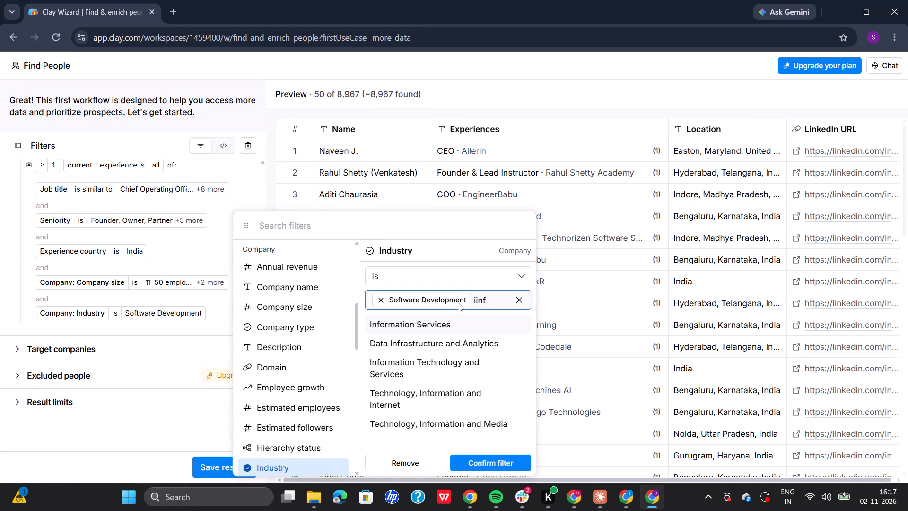
left_click(450, 320)
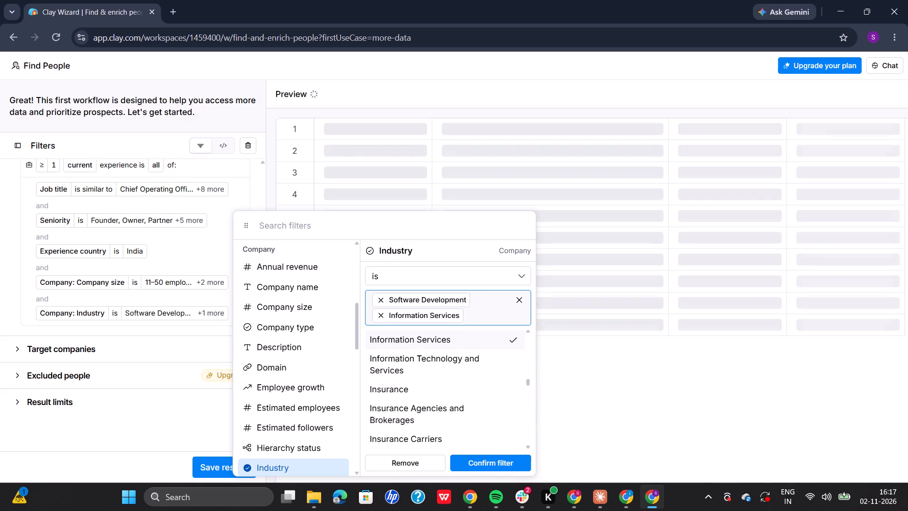
Add Information Technology and Services and Blockchain Services to the Industry filter.
key("t")
type("ech")
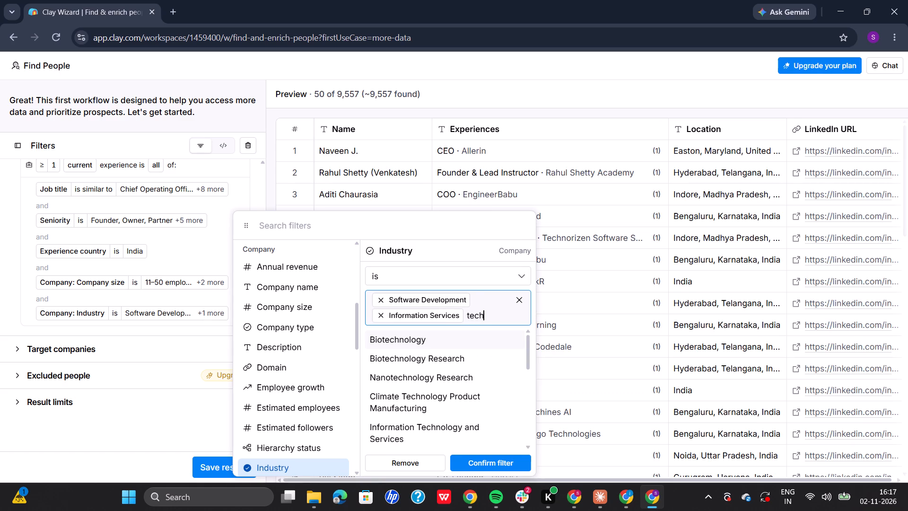
scroll(462, 384, "down", 1)
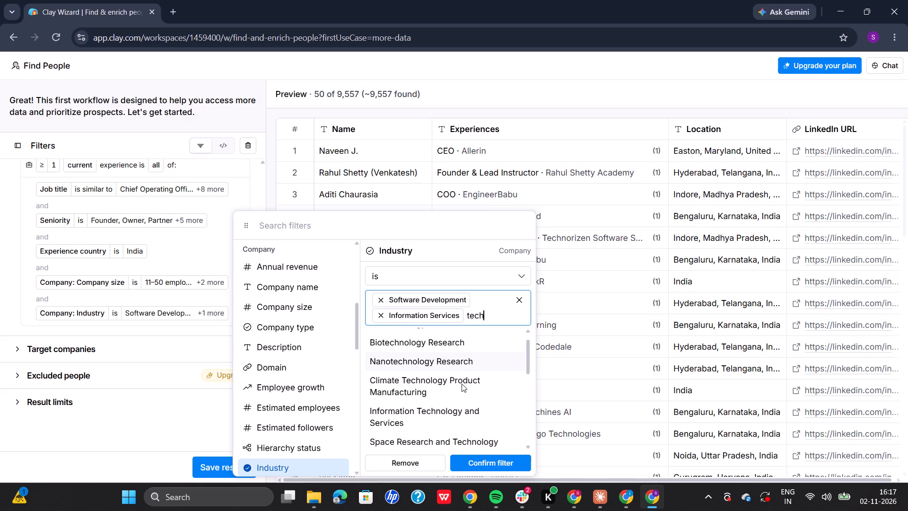
scroll(462, 384, "down", 1)
left_click(445, 410)
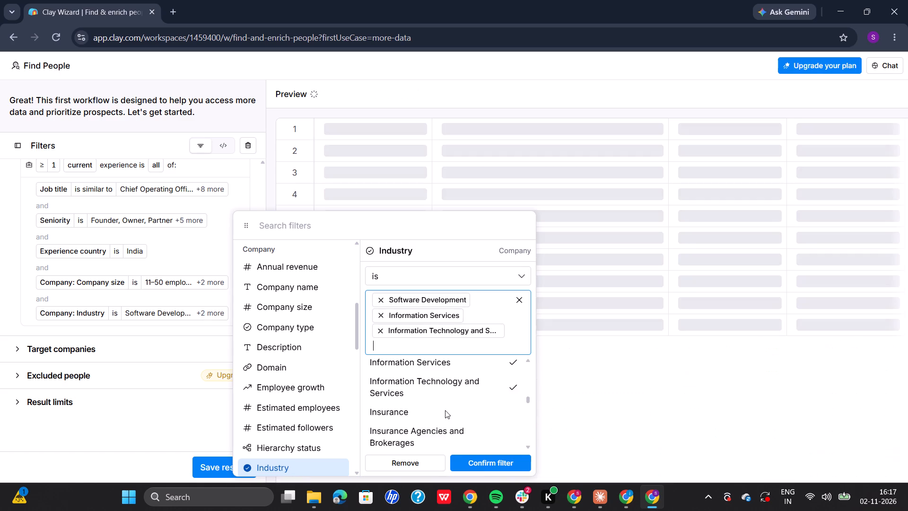
type("block")
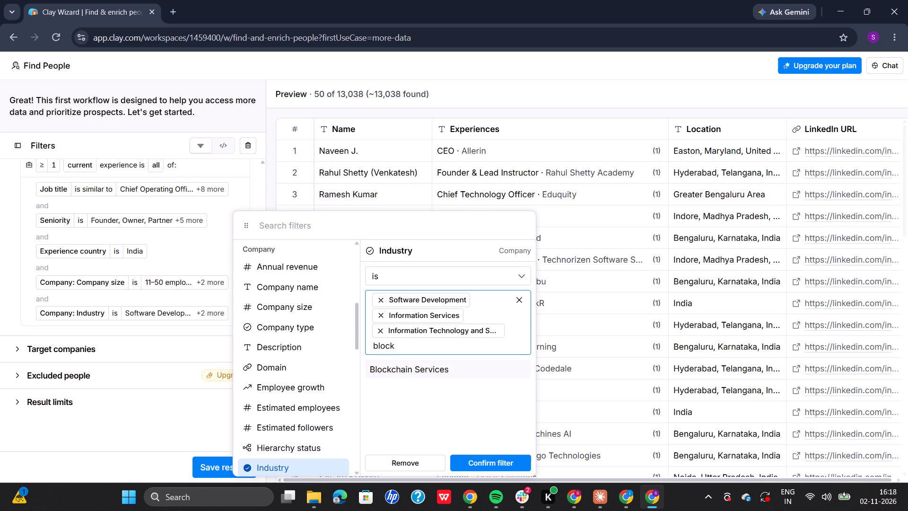
left_click(422, 365)
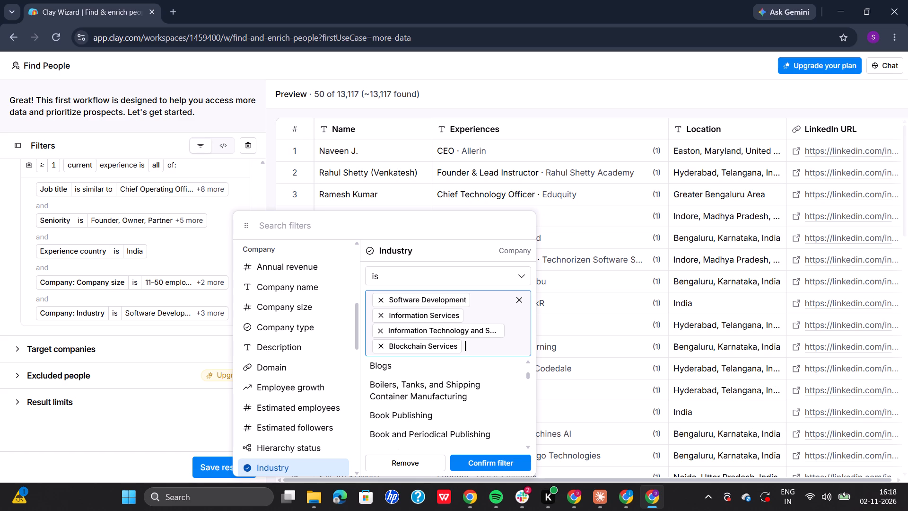
Add Social Networking Platforms to the company Industry filter.
type("soci")
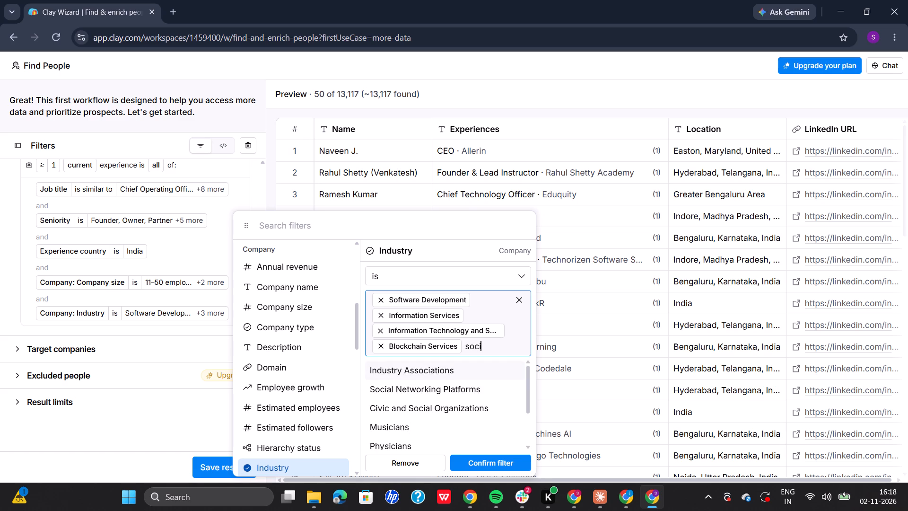
type("al")
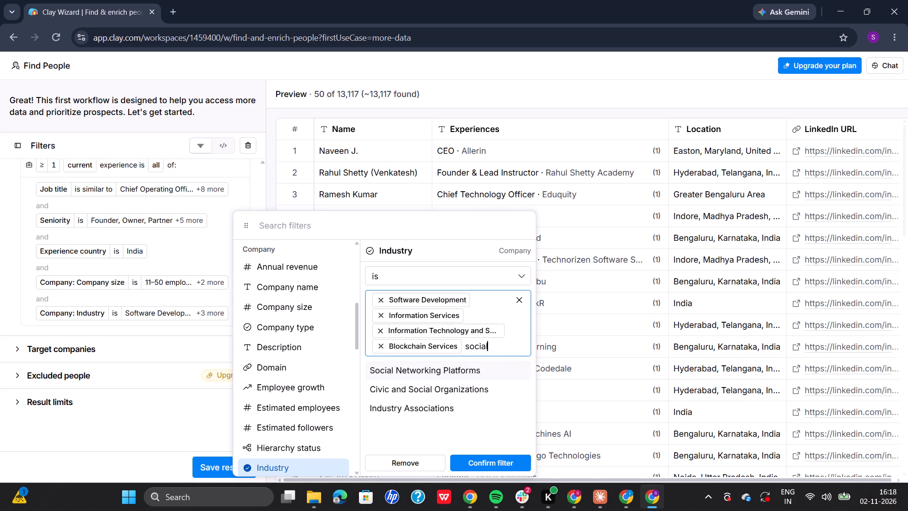
left_click(454, 369)
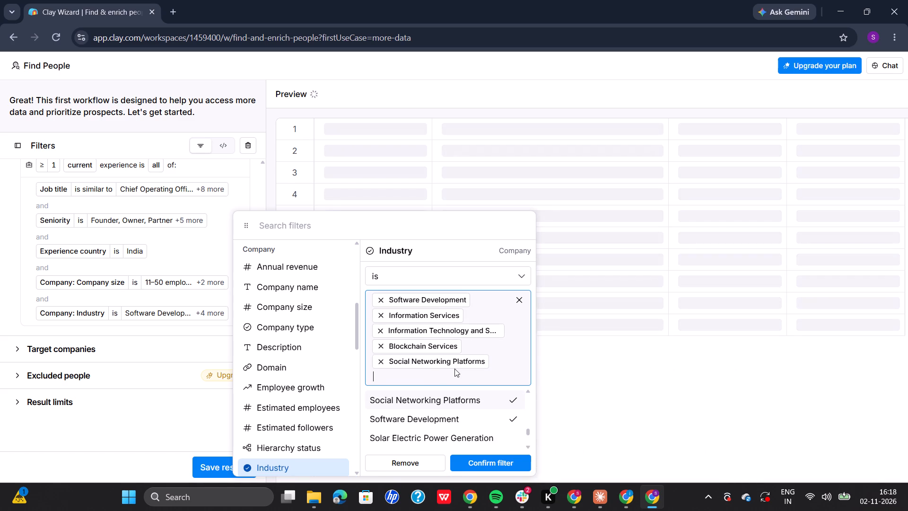
Search the industry options for "it servi" and add IT Services and IT Consulting to the Industry filter.
type("it")
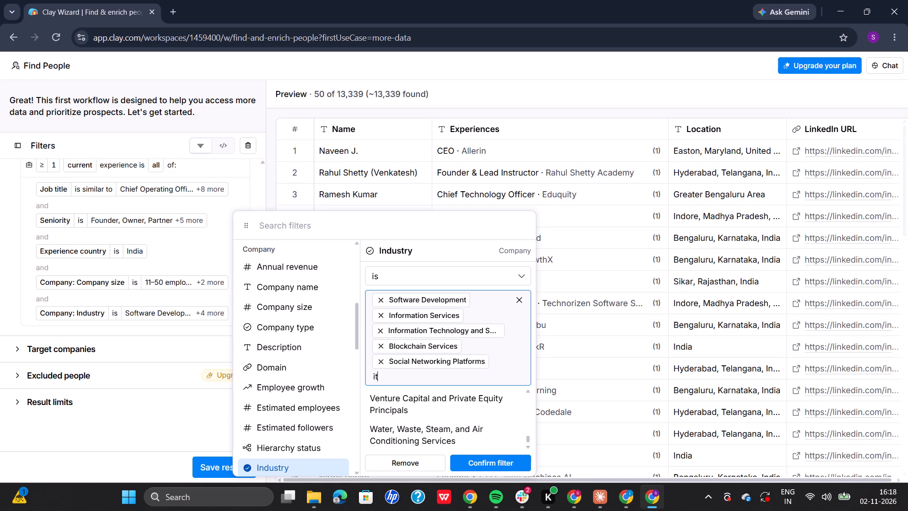
key("BackSpace")
type("it ser")
key("BackSpace")
key("BackSpace")
key("BackSpace")
key("BackSpace")
key("BackSpace")
key("BackSpace")
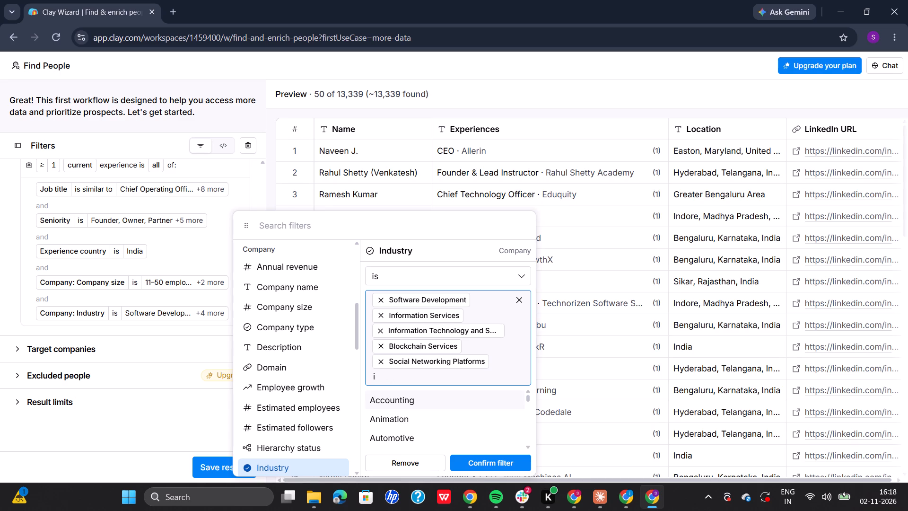
type("it")
key("space")
key("BackSpace")
key("BackSpace")
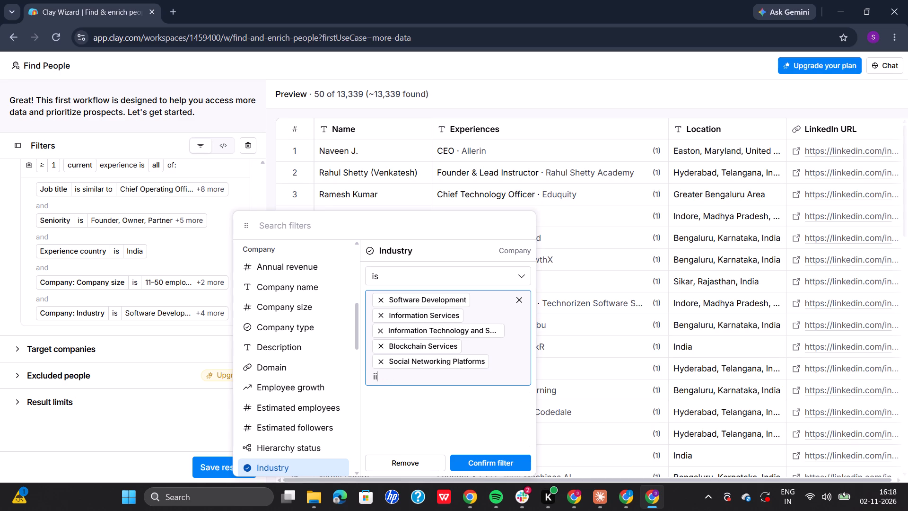
key("BackSpace")
type("t servi")
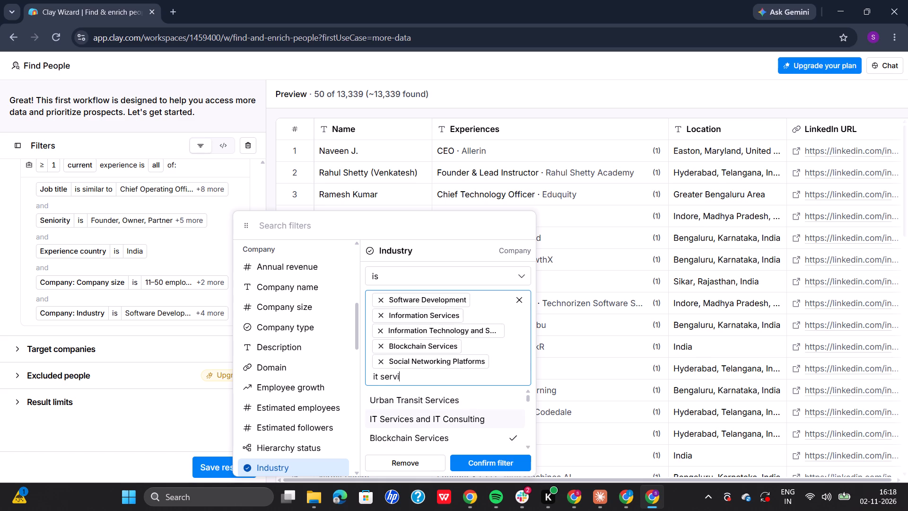
left_click(439, 418)
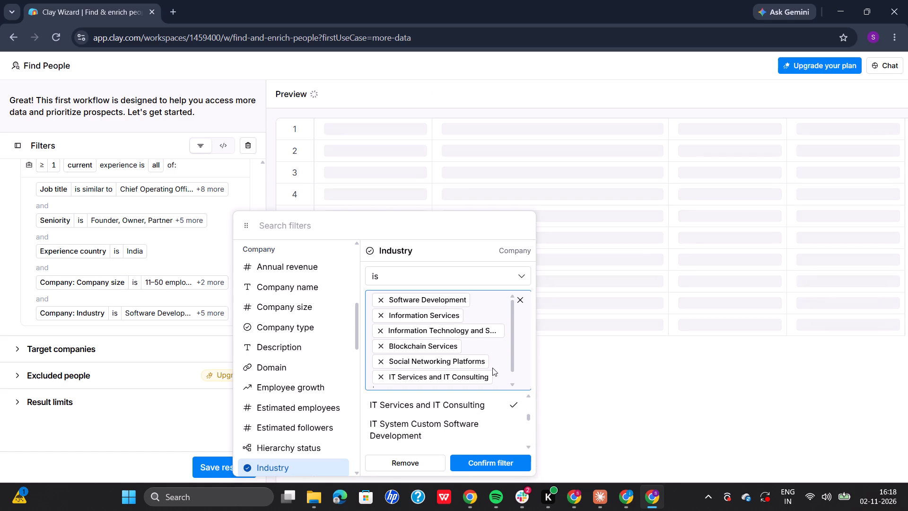
Add Financial Services, Banking and Investment Banking to the Industry filter.
left_click(495, 373)
type("finan")
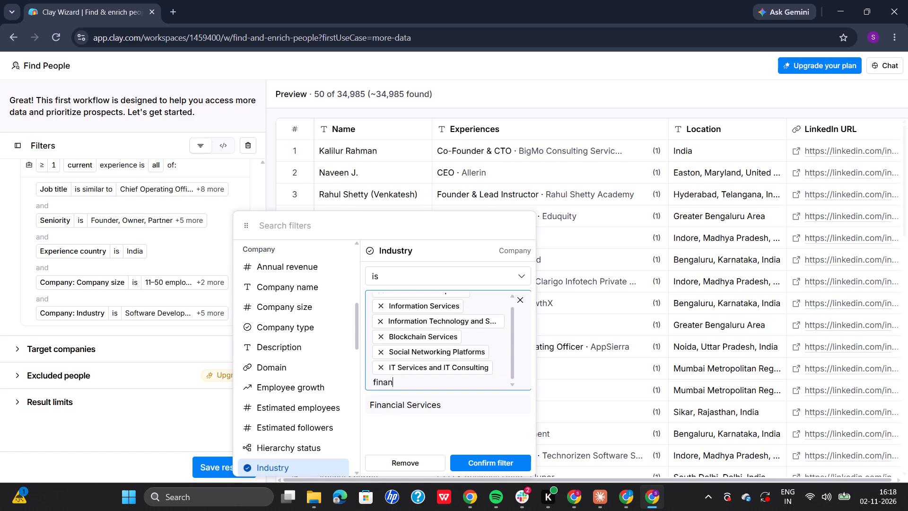
left_click(477, 404)
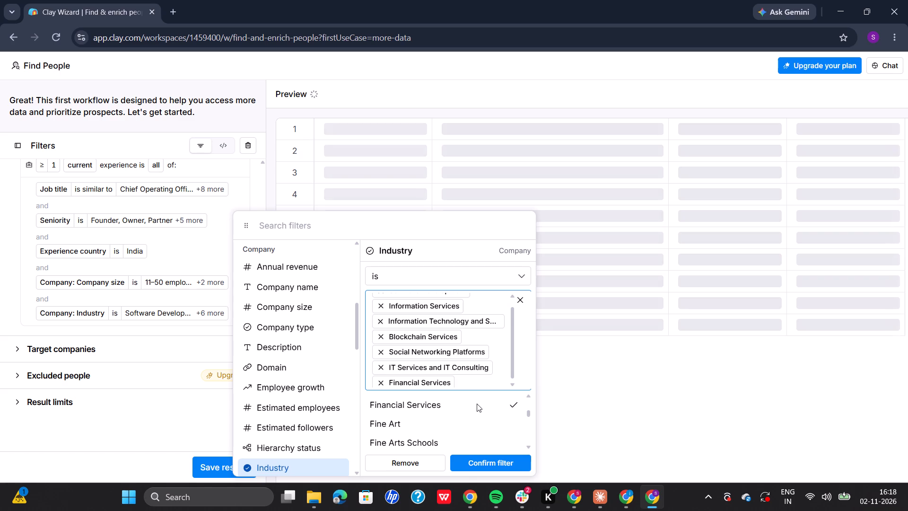
type("bank")
scroll(438, 423, "up", 4)
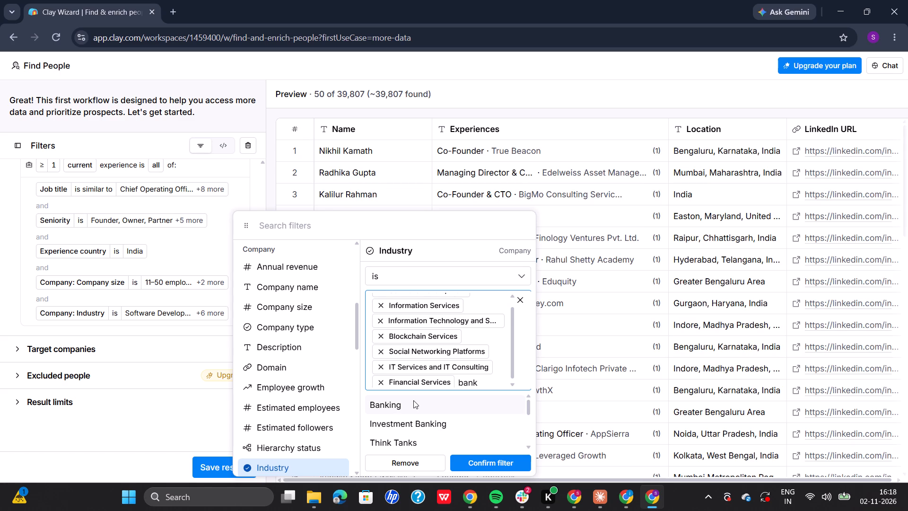
left_click(413, 400)
type("inve")
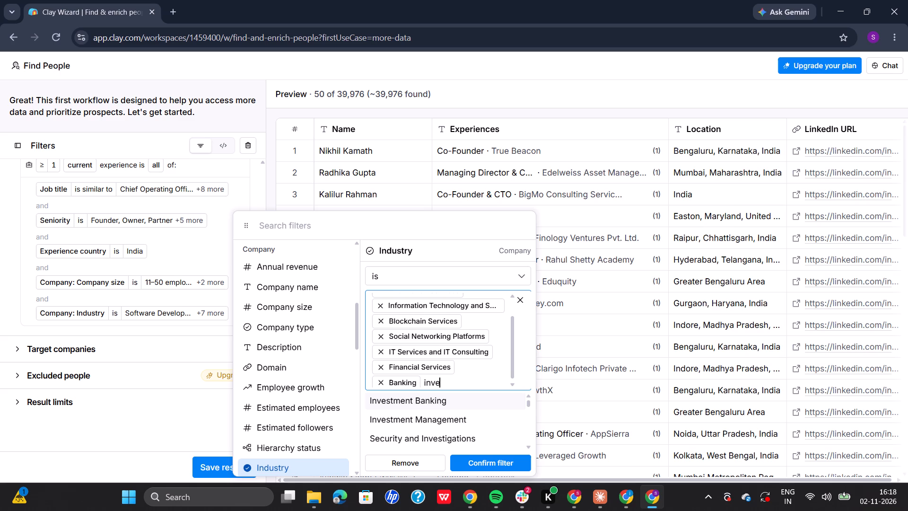
left_click(444, 403)
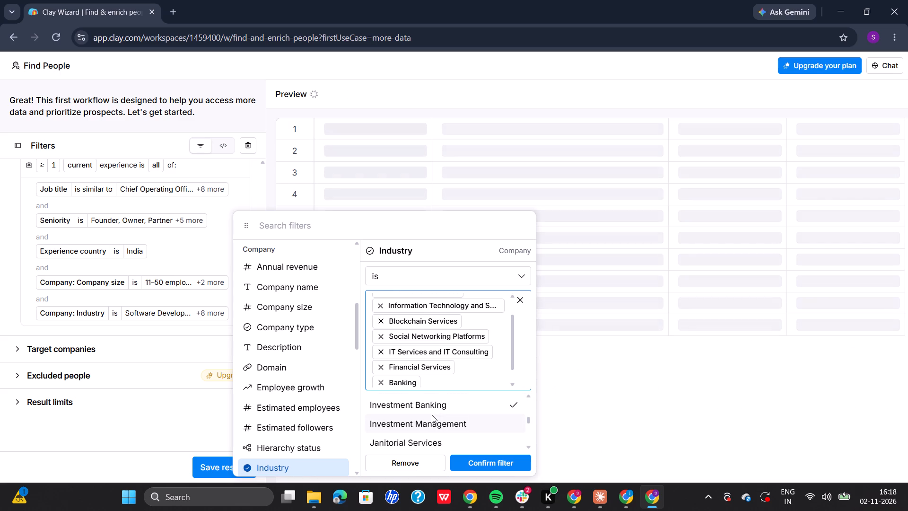
Add Health, Wellness and Fitness and Wellness and Fitness Services to the Industry filter and confirm it.
left_click(428, 381)
key("w")
key("e")
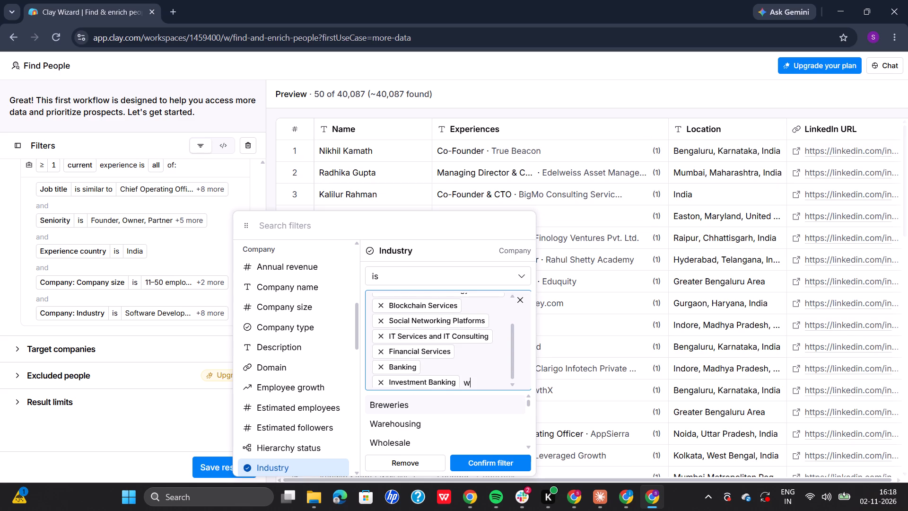
type("ll")
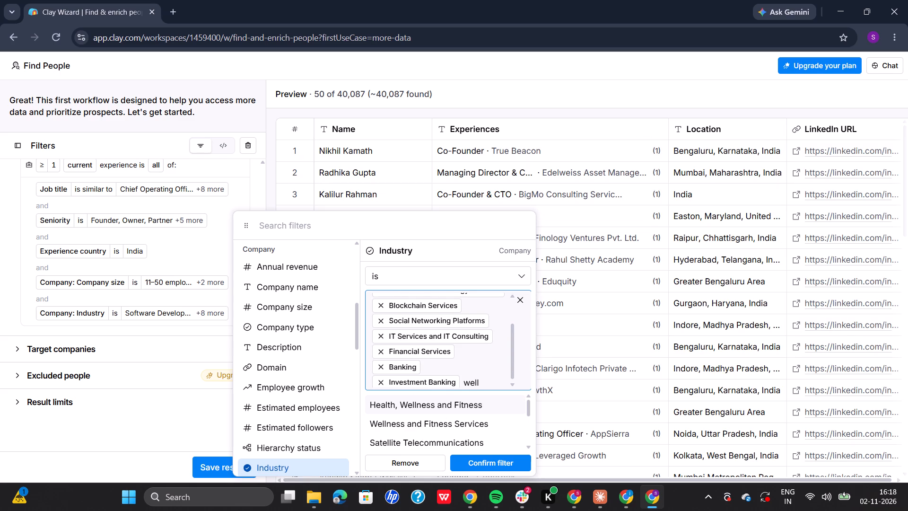
left_click(408, 407)
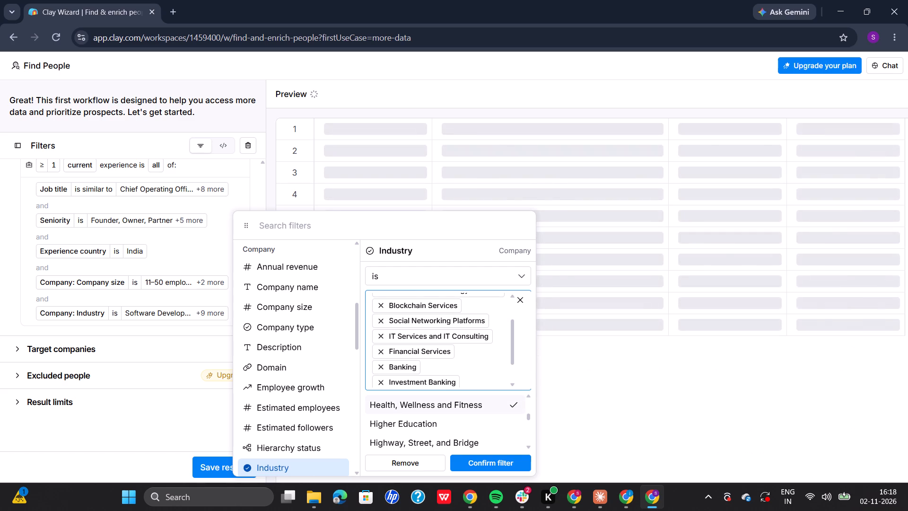
type("wekk")
key("BackSpace")
key("BackSpace")
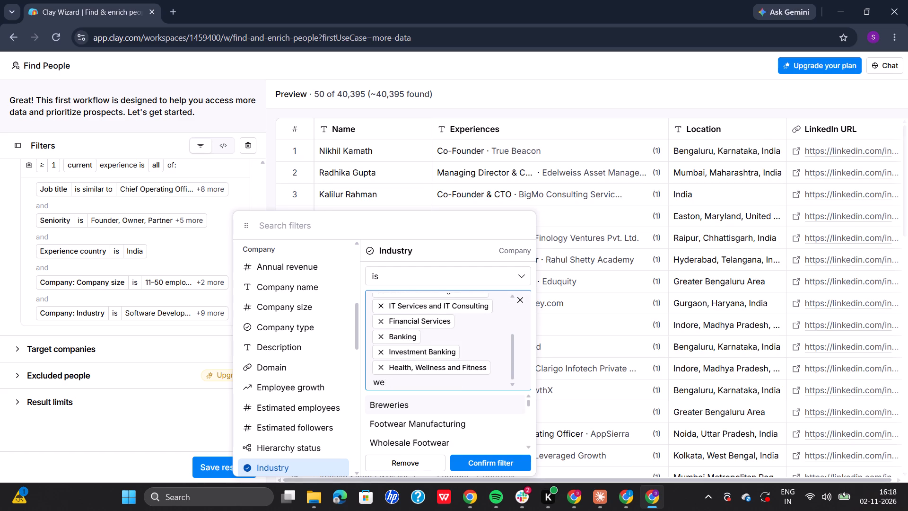
type("ll")
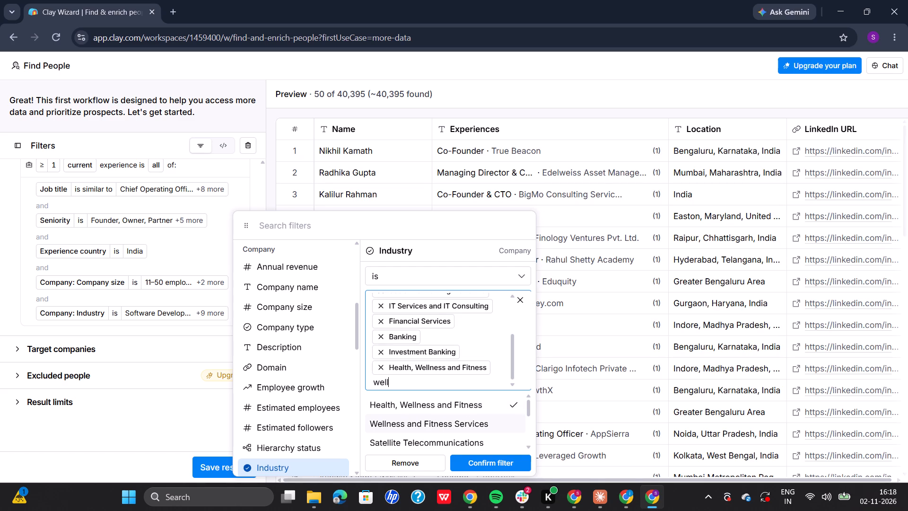
left_click(445, 422)
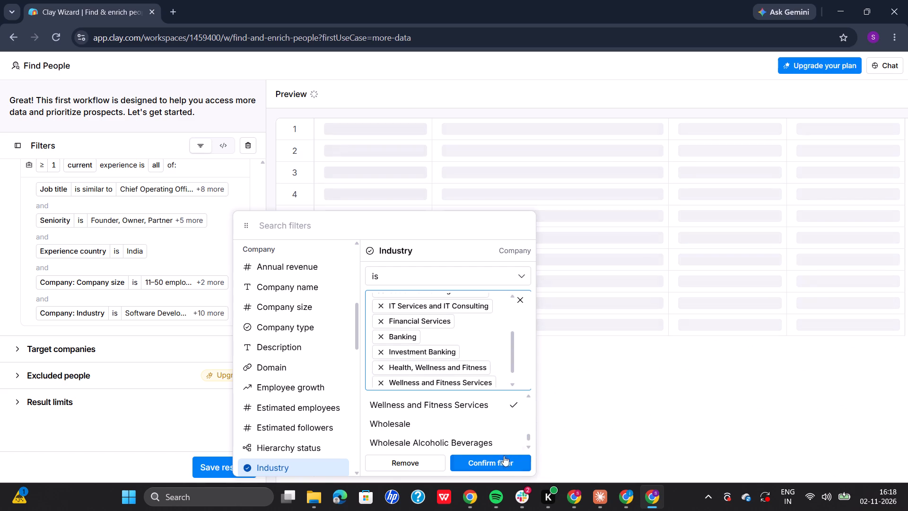
left_click(501, 462)
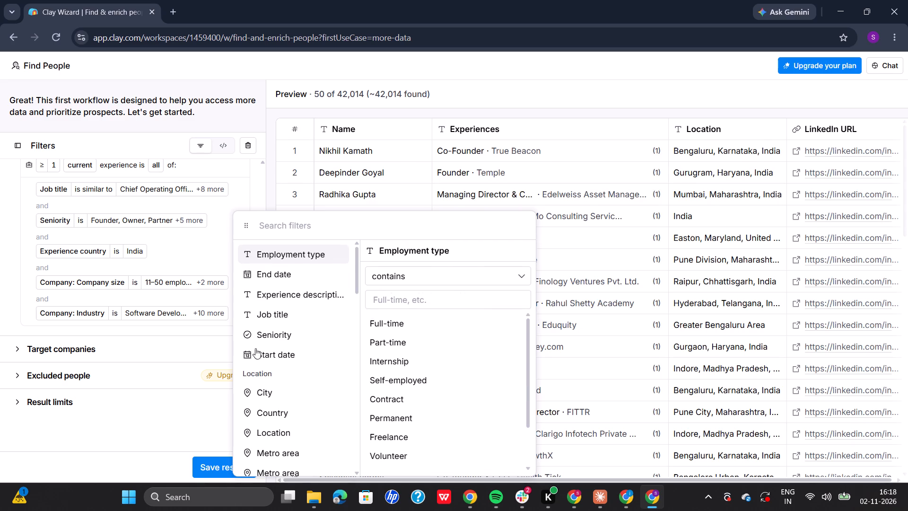
Look through the remaining company filter options, down to Tech stack, and close the filter picker without adding any.
scroll(248, 357, "down", 6)
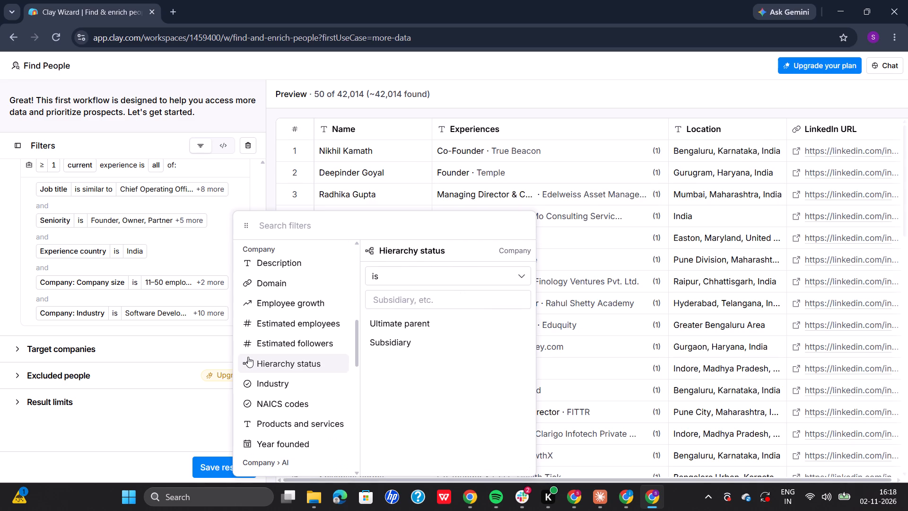
scroll(248, 357, "down", 3)
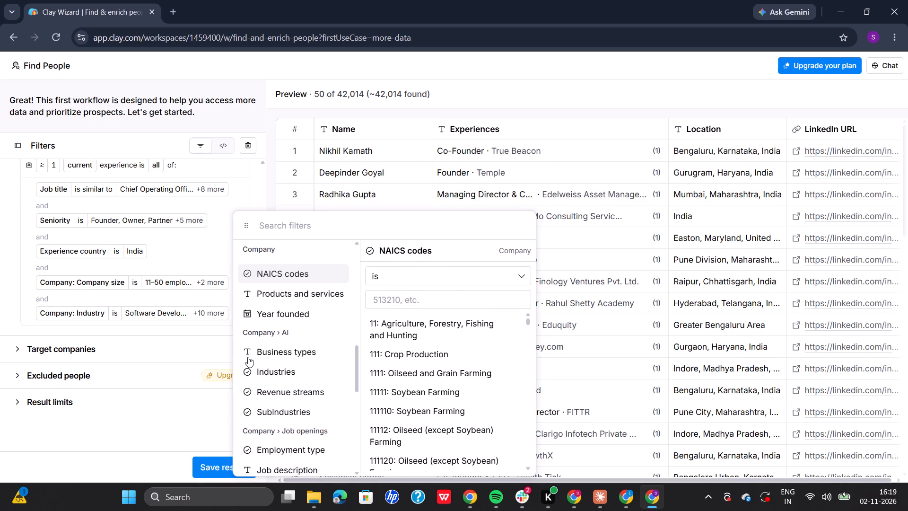
scroll(248, 357, "down", 2)
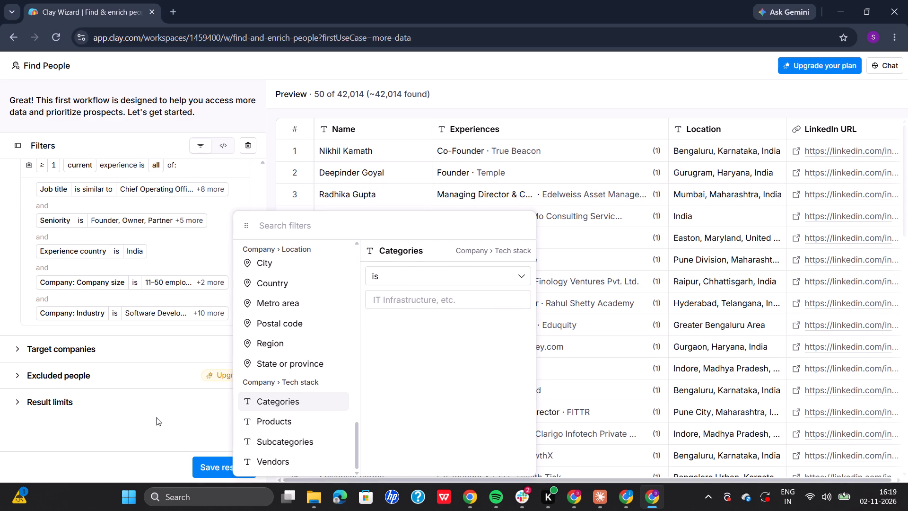
left_click(148, 427)
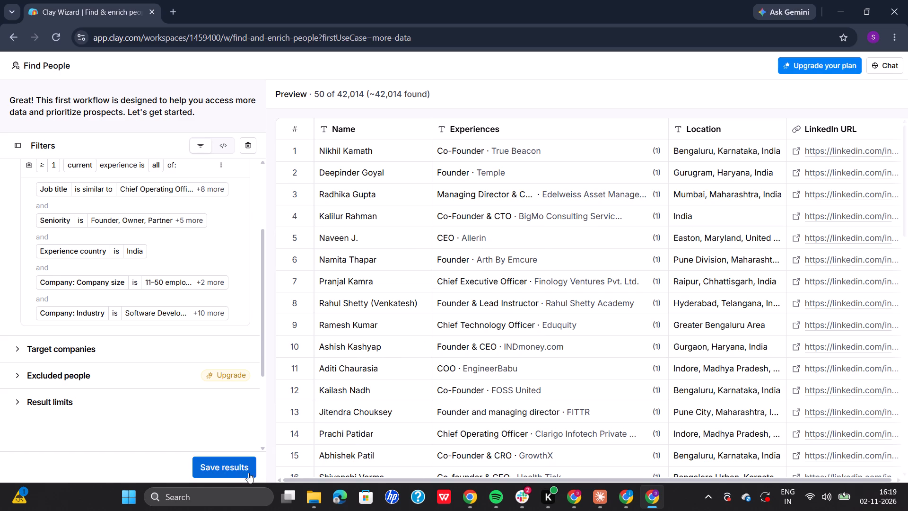
Save the people search results to proceed to the enrichment selection.
left_click(223, 461)
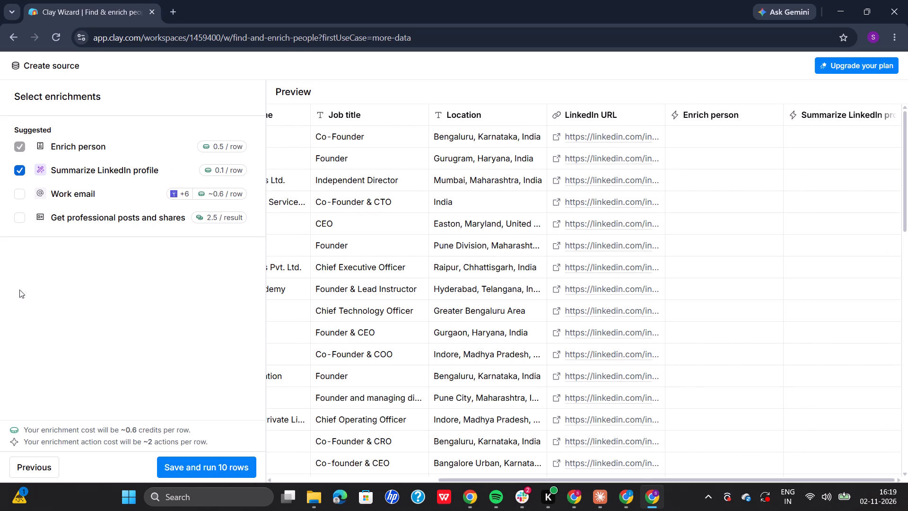
Replace the Summarize LinkedIn profile enrichment with Work email, and save and run 10 rows.
left_click(19, 169)
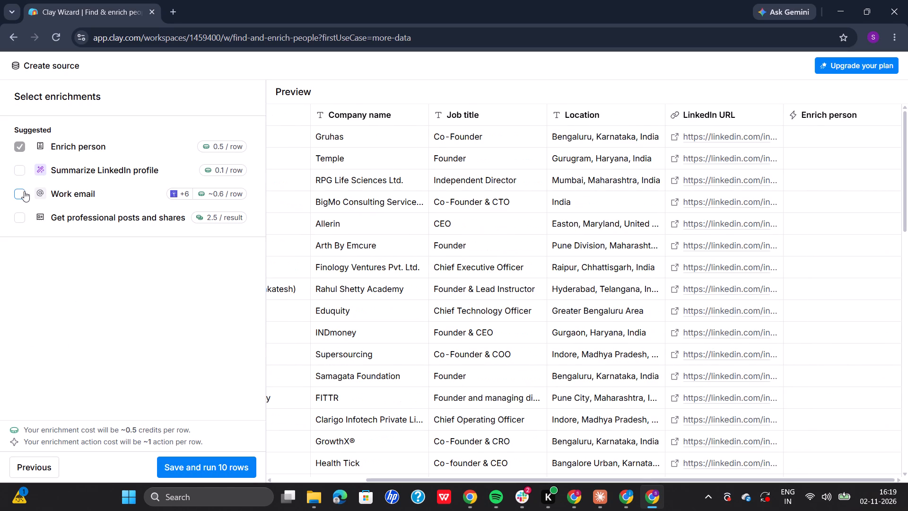
left_click(22, 194)
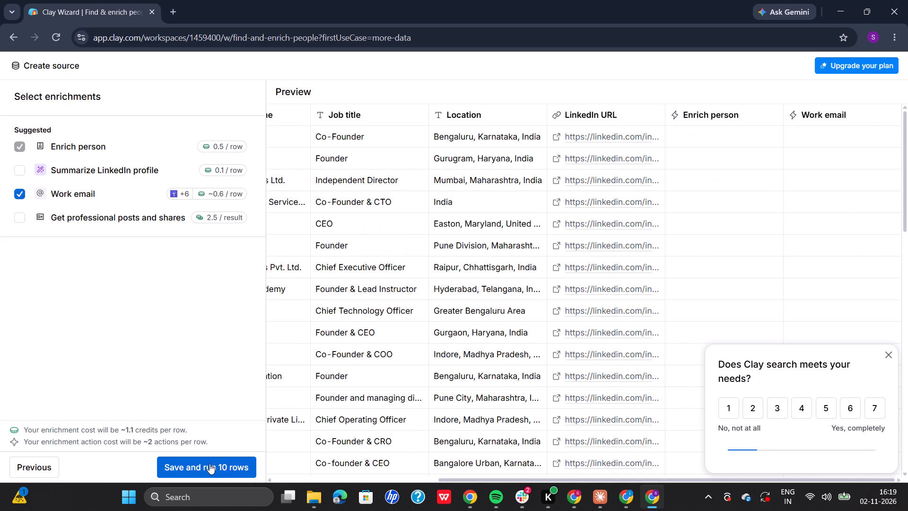
left_click(210, 464)
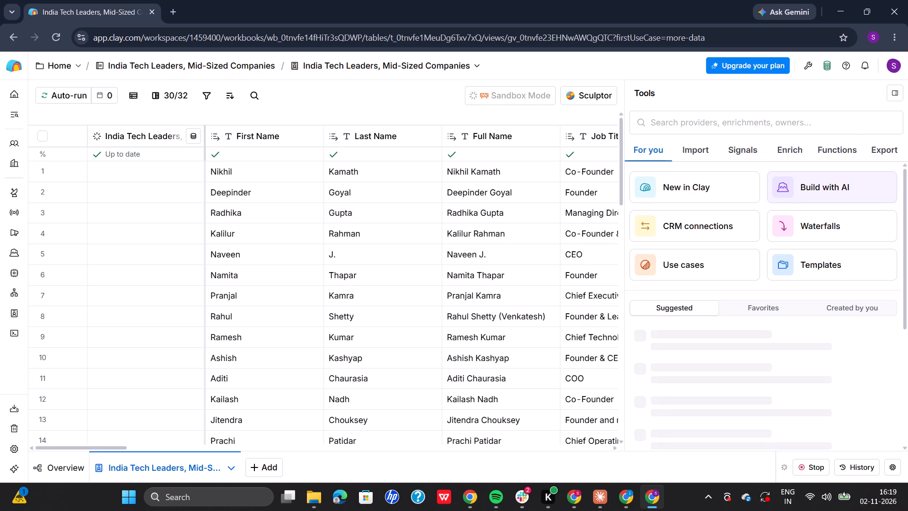
Collapse the Tools sidebar and examine the new table's lead rows, profile columns and enrichment columns.
left_click(896, 91)
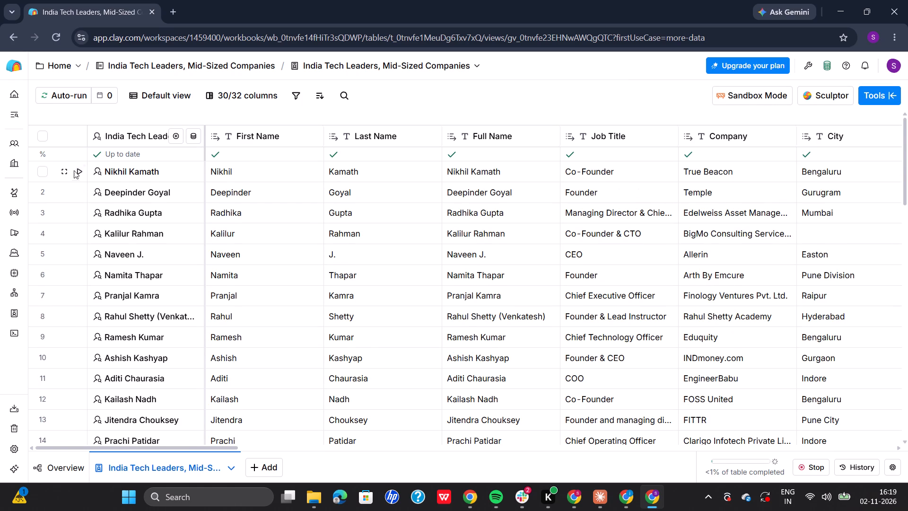
scroll(164, 266, "down", 13)
scroll(511, 376, "left", 3)
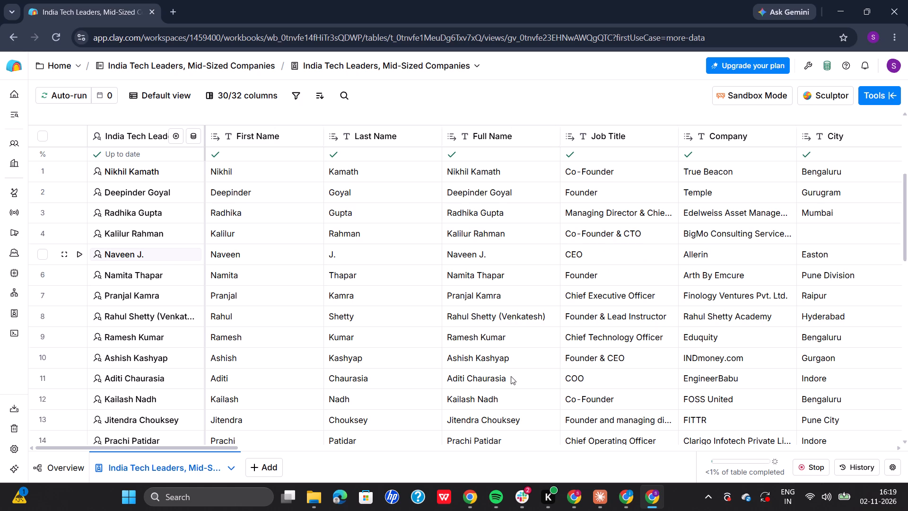
scroll(511, 376, "left", 4)
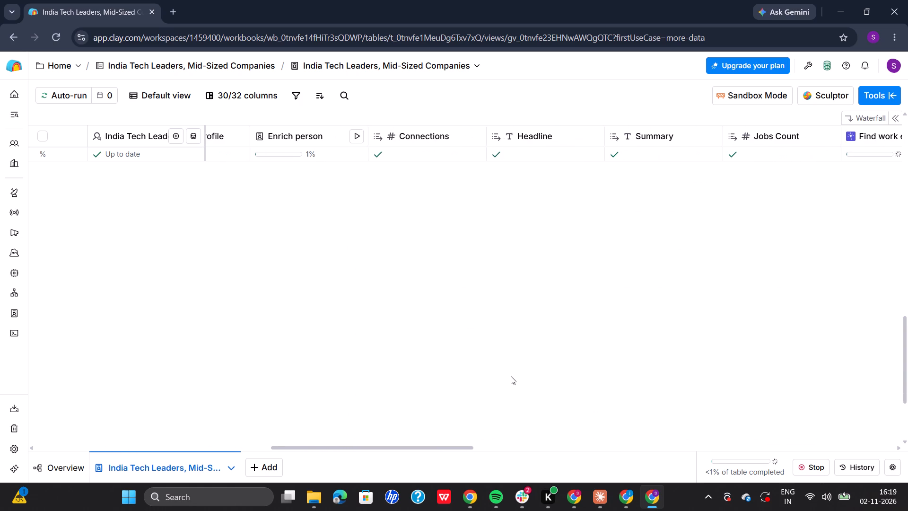
scroll(511, 376, "right", 12)
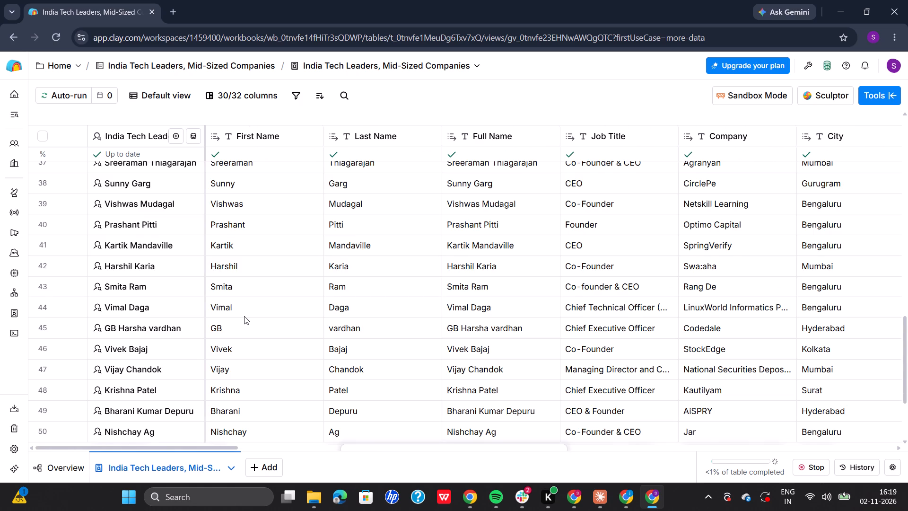
scroll(244, 316, "right", 1)
scroll(184, 272, "left", 3)
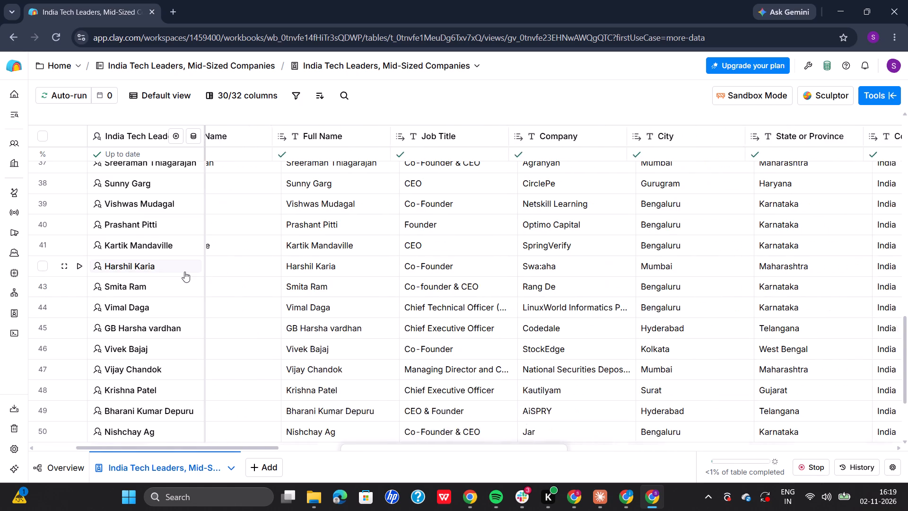
scroll(184, 272, "left", 4)
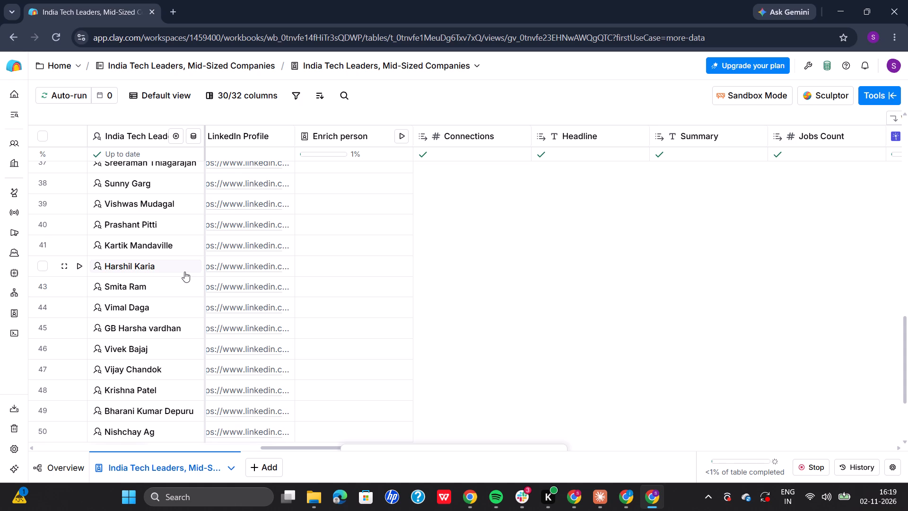
Review the lead rows from the first through row 50, checking the name, job title, company and city columns.
scroll(70, 243, "right", 2)
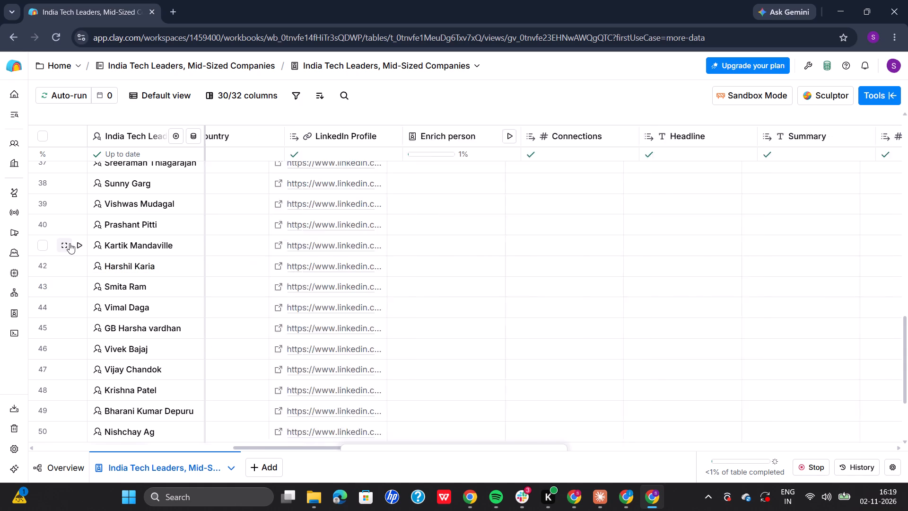
scroll(210, 270, "right", 7)
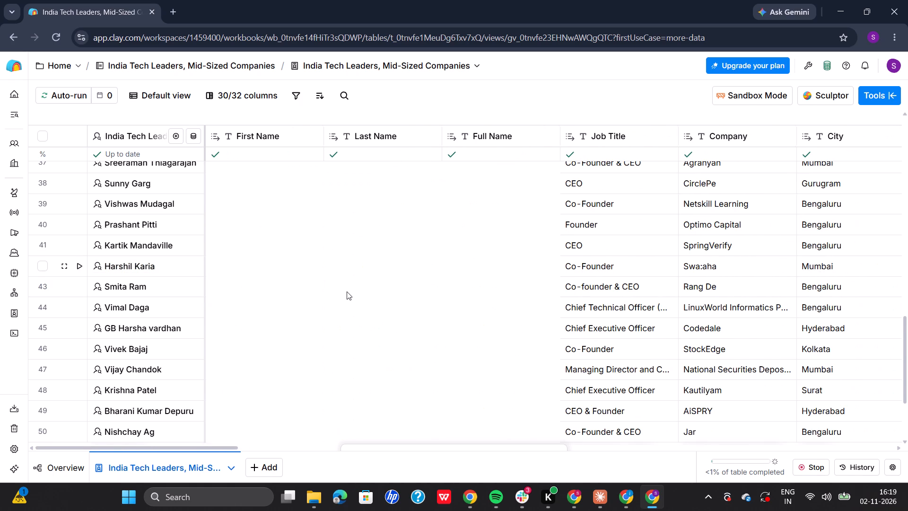
scroll(349, 293, "down", 2)
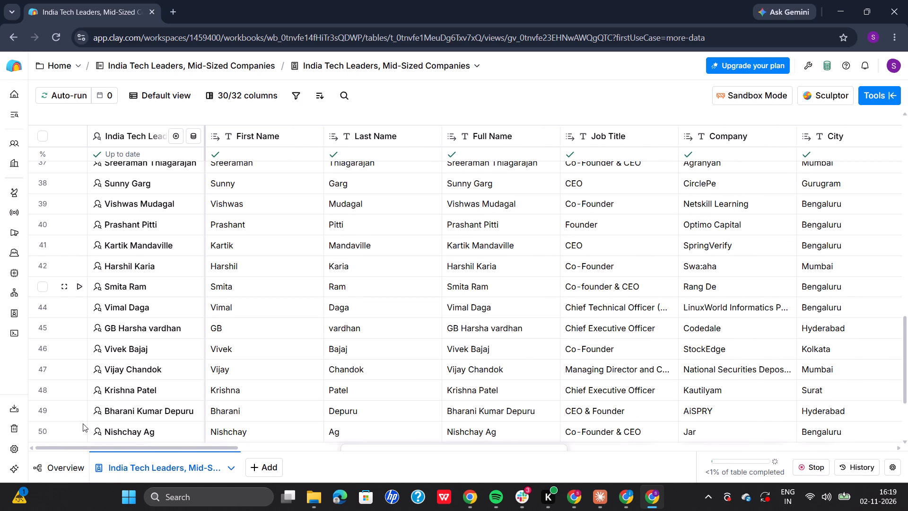
scroll(170, 294, "up", 15)
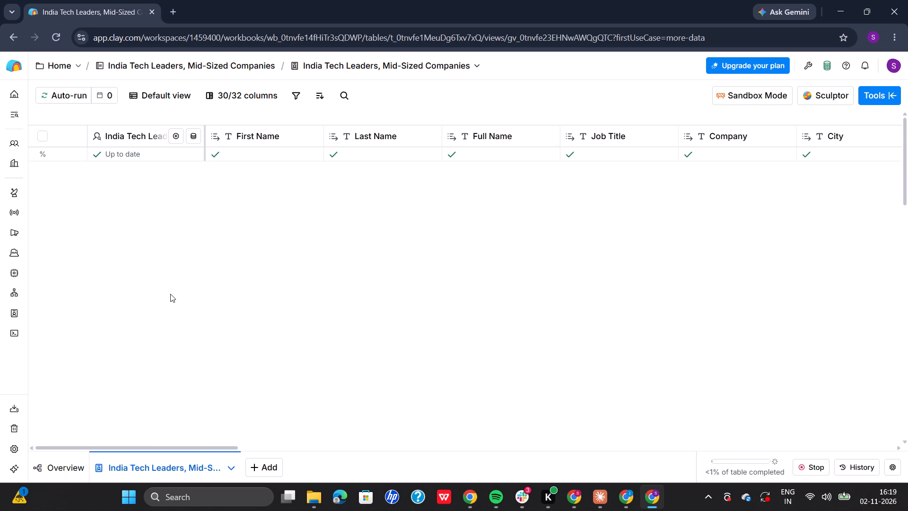
scroll(170, 294, "up", 1)
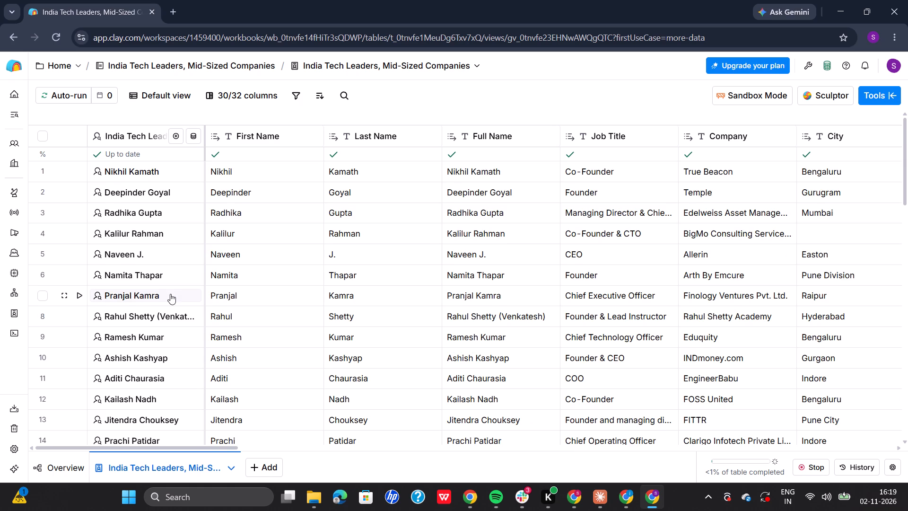
scroll(170, 294, "up", 1)
scroll(170, 294, "down", 3)
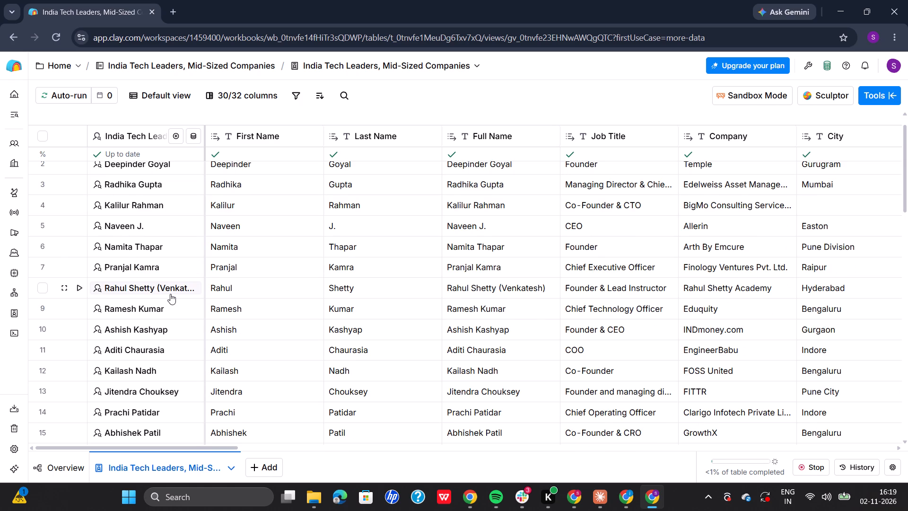
scroll(183, 302, "down", 1)
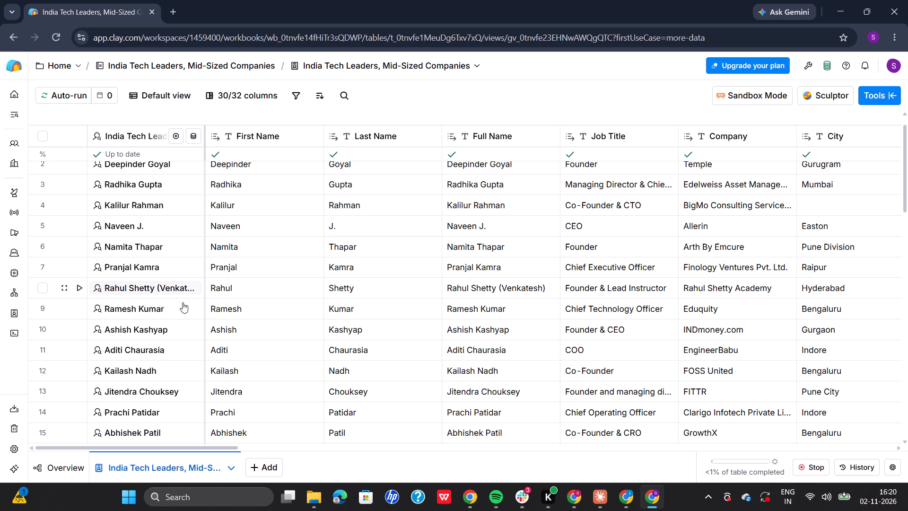
scroll(183, 302, "down", 1)
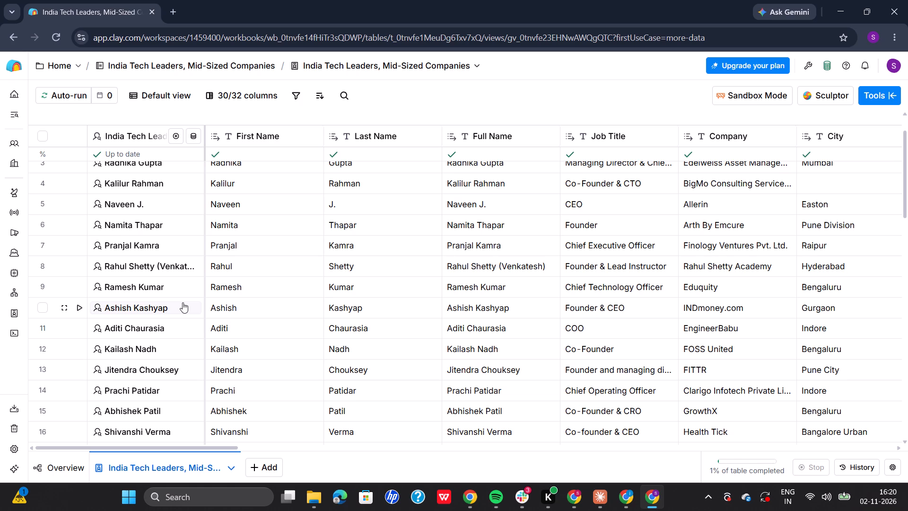
scroll(167, 349, "down", 2)
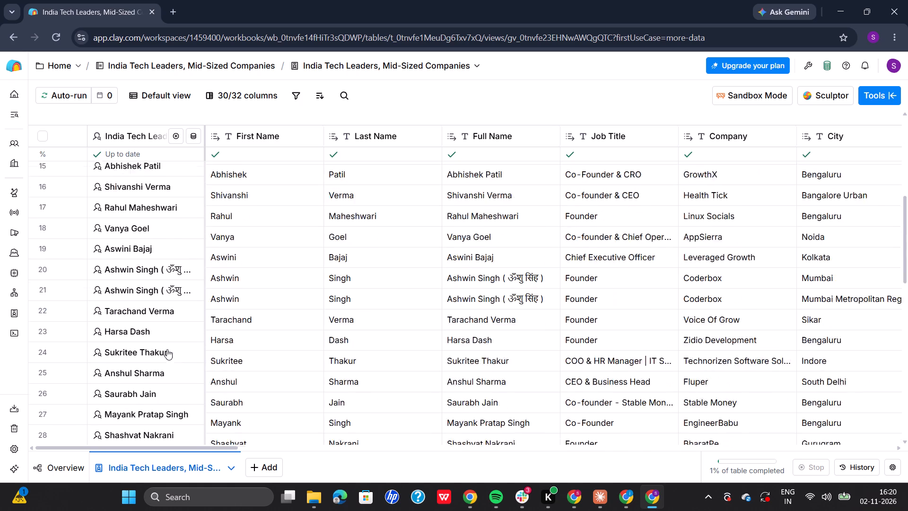
scroll(167, 349, "down", 11)
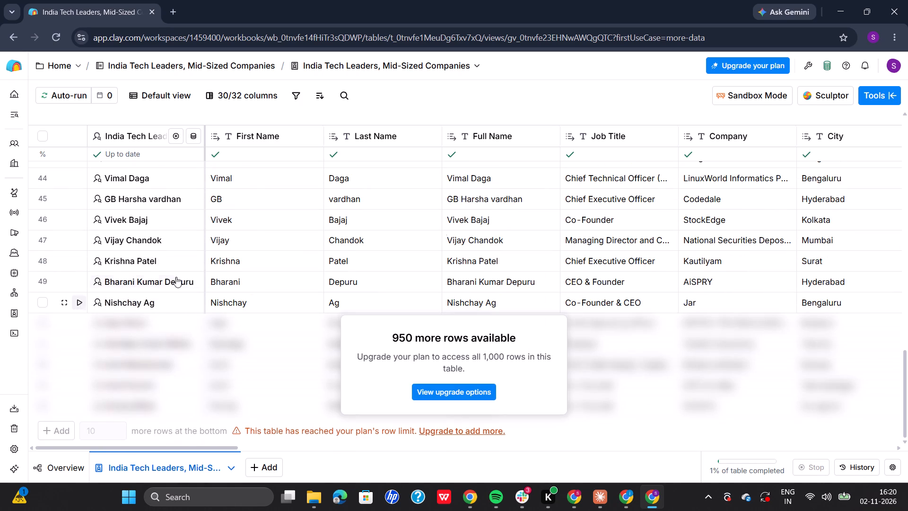
Examine the LinkedIn profile, Enrich person and work email waterfall columns for the table's last rows.
scroll(453, 225, "left", 7)
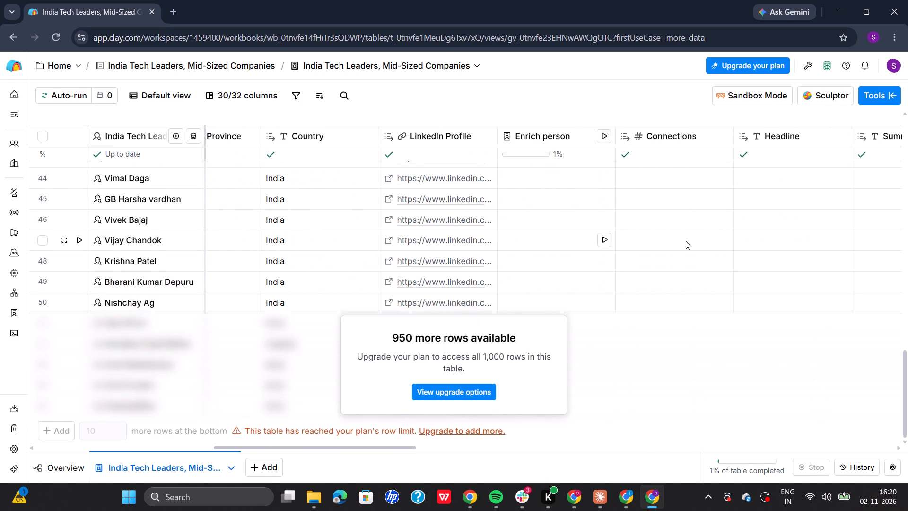
scroll(686, 241, "left", 9)
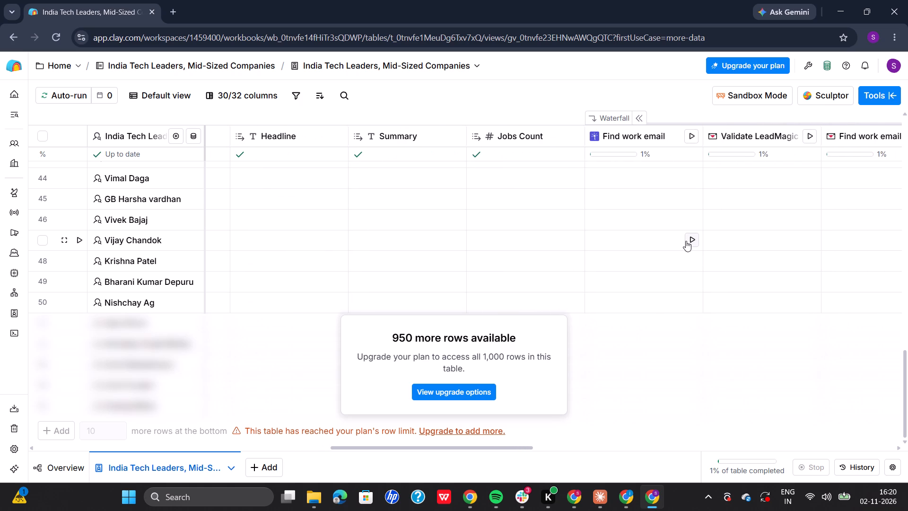
scroll(540, 245, "right", 3)
scroll(540, 245, "left", 4)
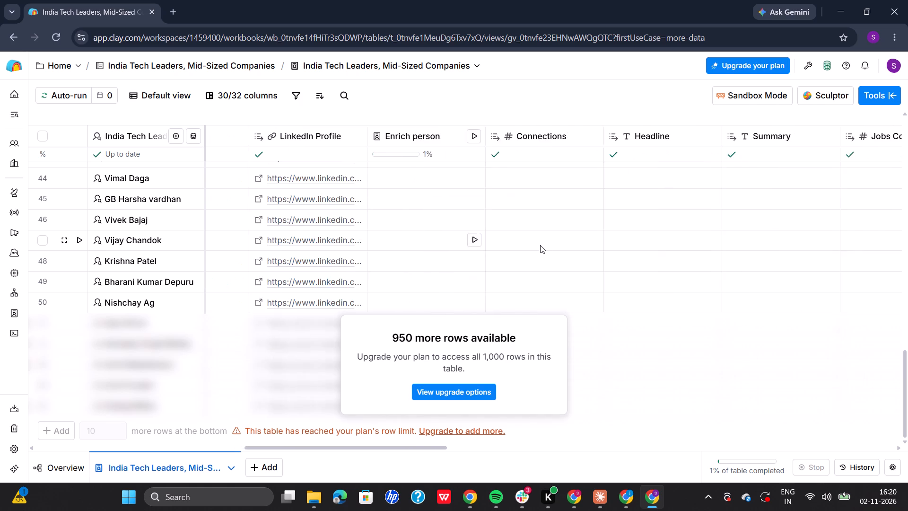
scroll(540, 245, "left", 7)
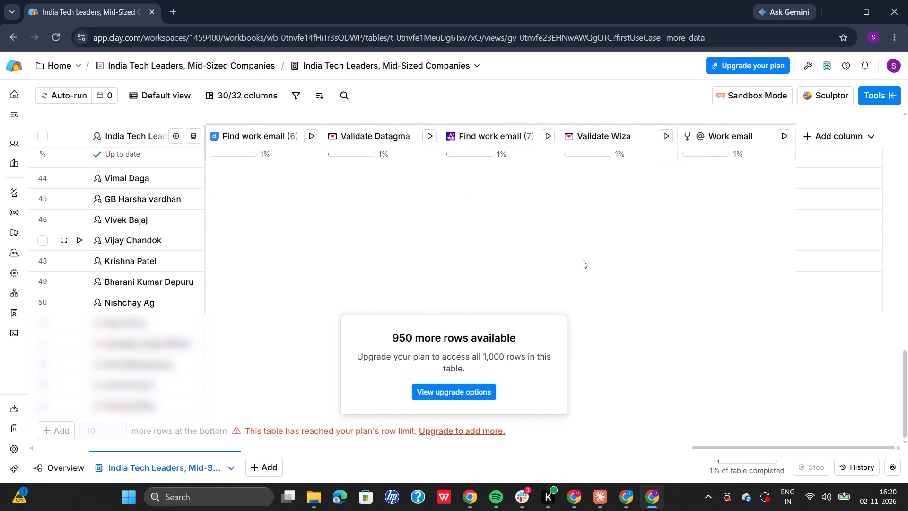
scroll(531, 247, "right", 20)
scroll(531, 247, "right", 1)
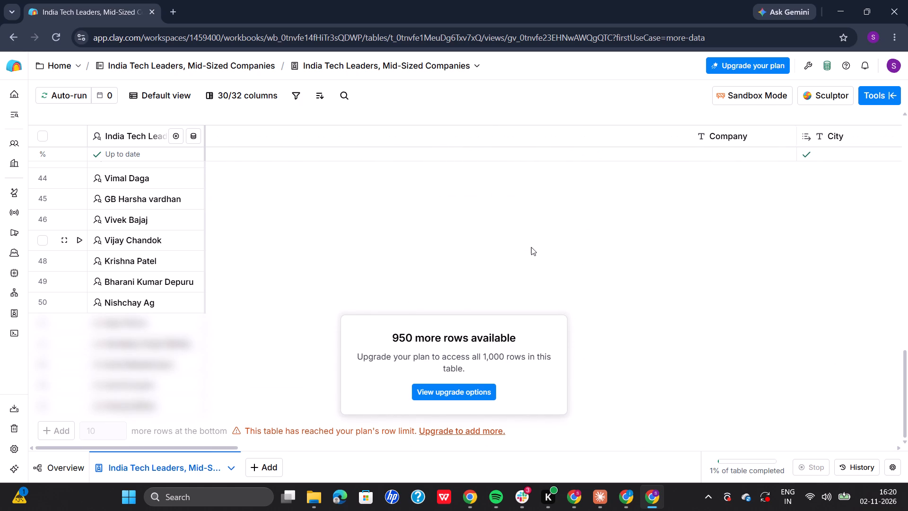
scroll(531, 247, "right", 5)
scroll(271, 247, "right", 1)
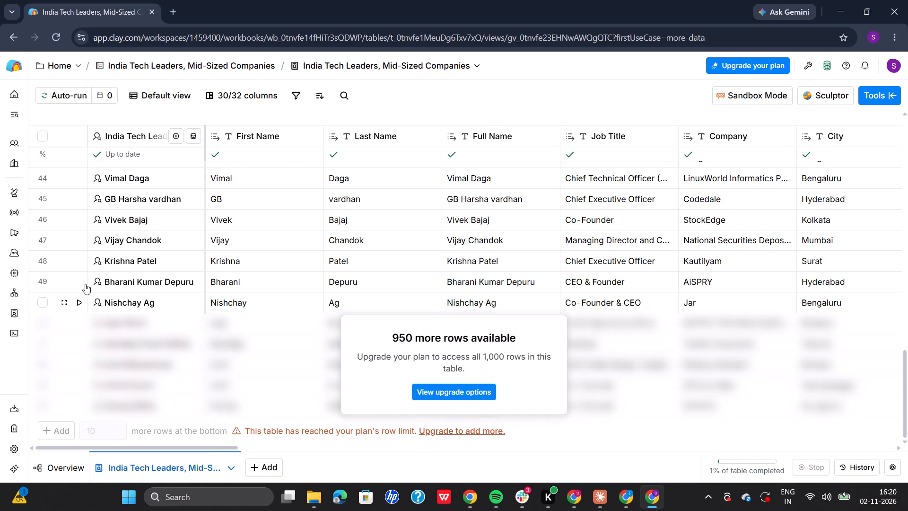
Run the enrichments one row at a time for rows 50 up through 43.
left_click(77, 300)
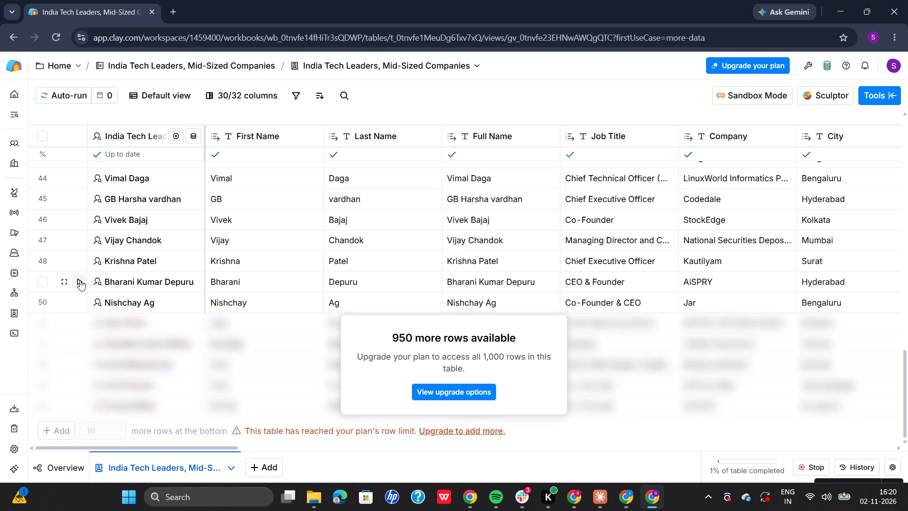
left_click(80, 280)
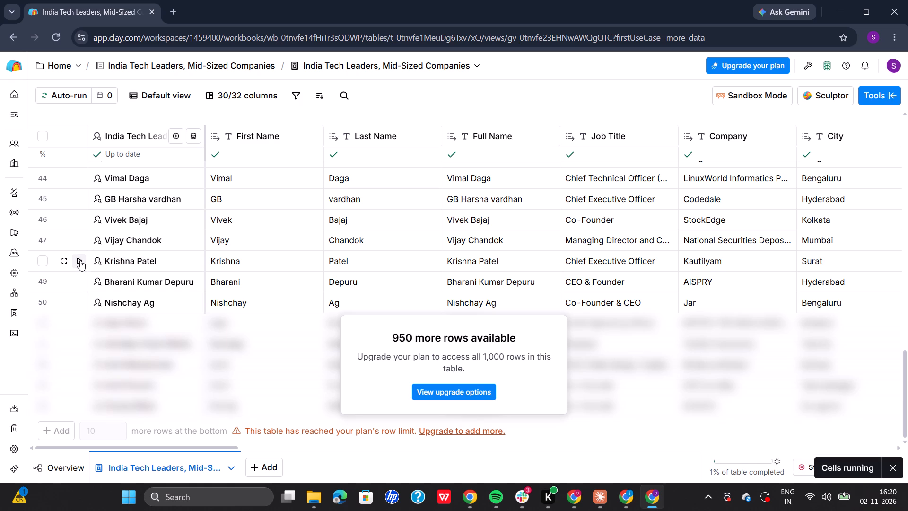
left_click(80, 260)
left_click(79, 239)
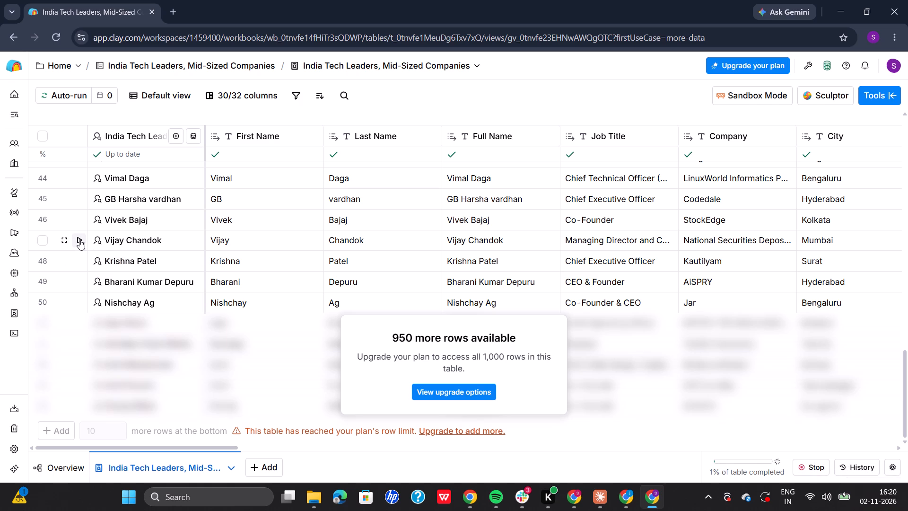
left_click(81, 219)
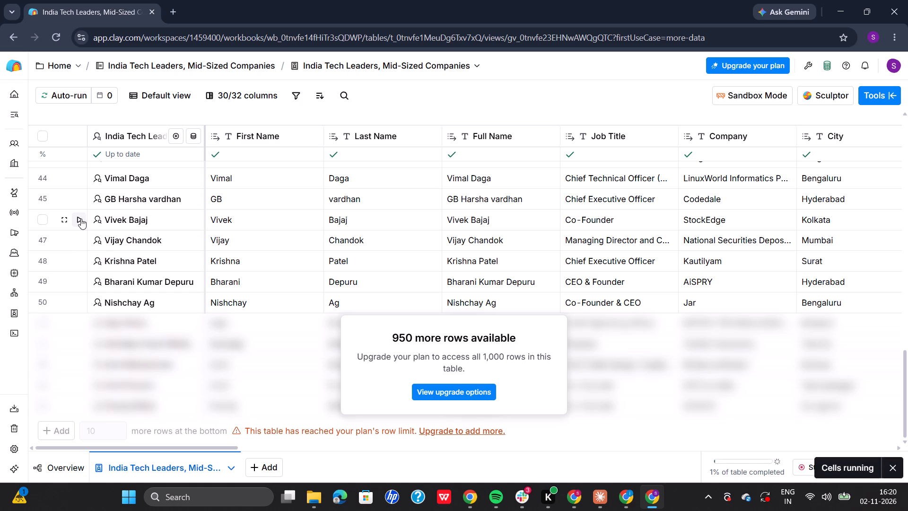
left_click(77, 197)
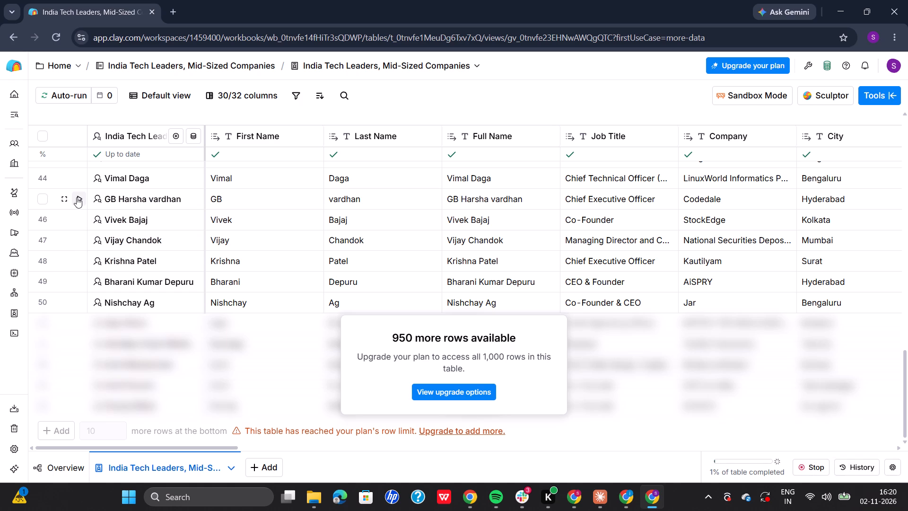
left_click(81, 179)
scroll(264, 209, "up", 1)
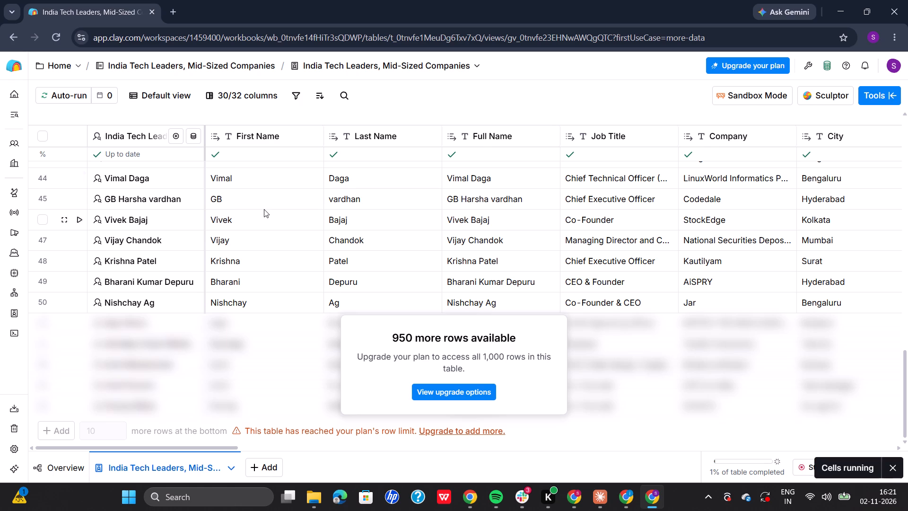
scroll(264, 209, "up", 4)
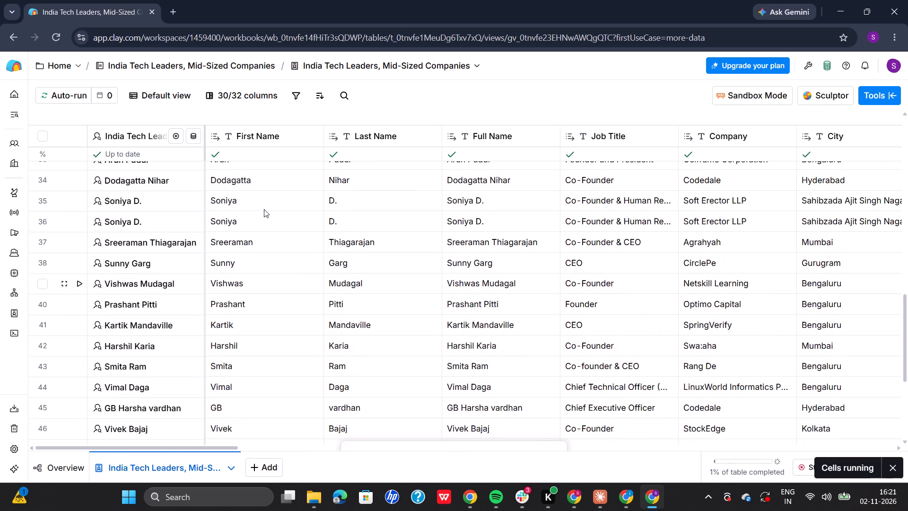
scroll(264, 209, "up", 2)
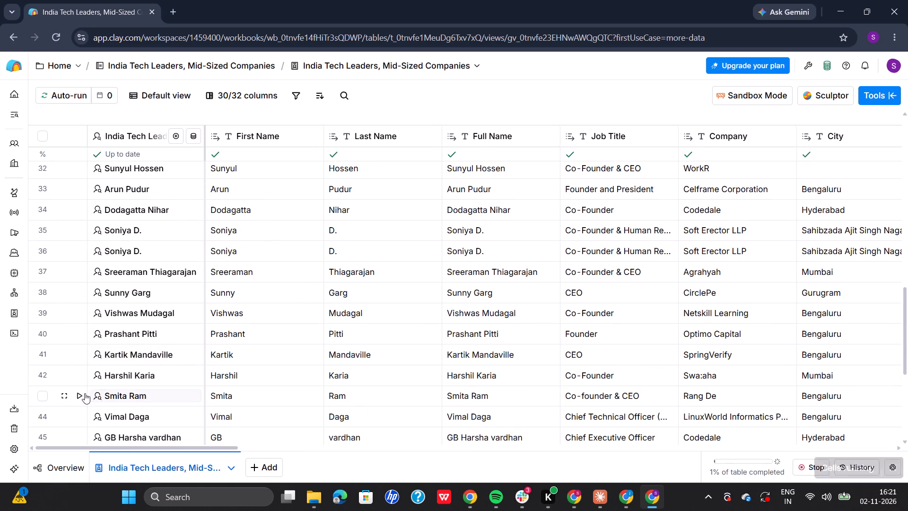
left_click(79, 396)
Examine the Enrich person data and the work email waterfall columns for the newly run rows from 43 onward.
scroll(497, 330, "left", 5)
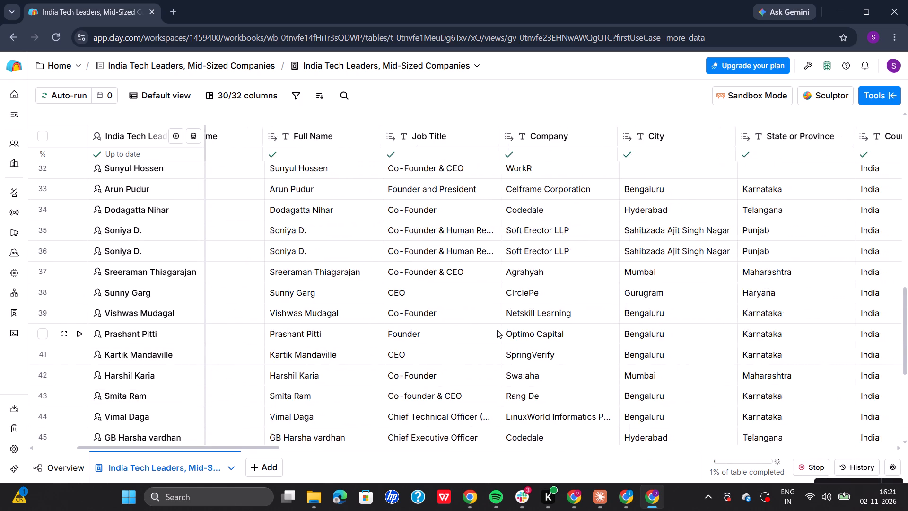
scroll(497, 330, "left", 6)
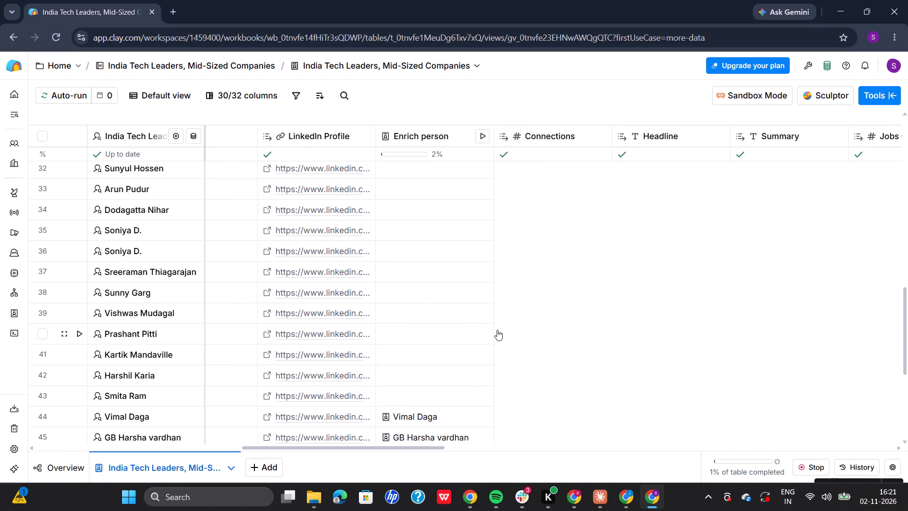
scroll(497, 330, "down", 1)
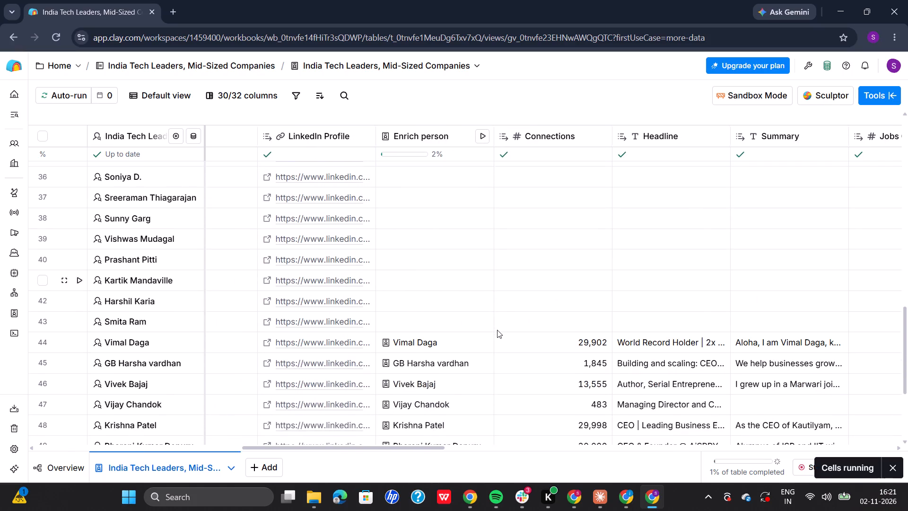
scroll(611, 327, "left", 1)
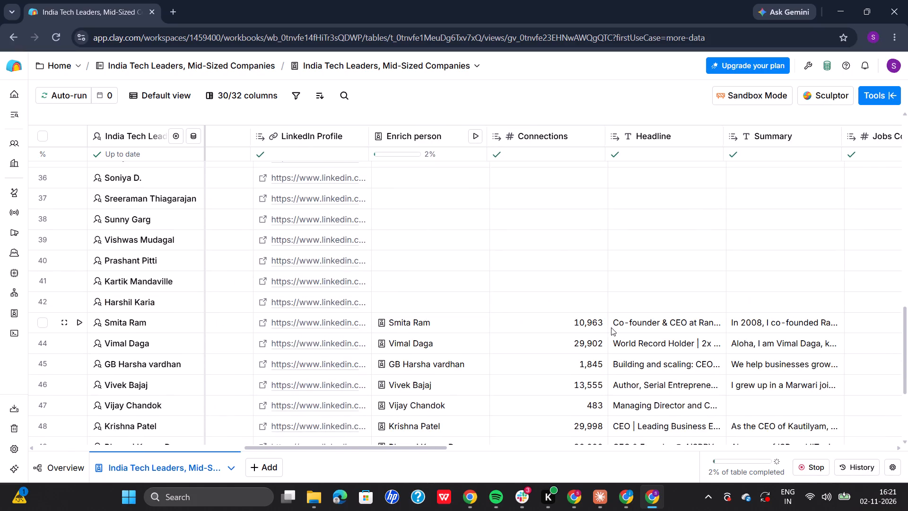
scroll(611, 327, "left", 4)
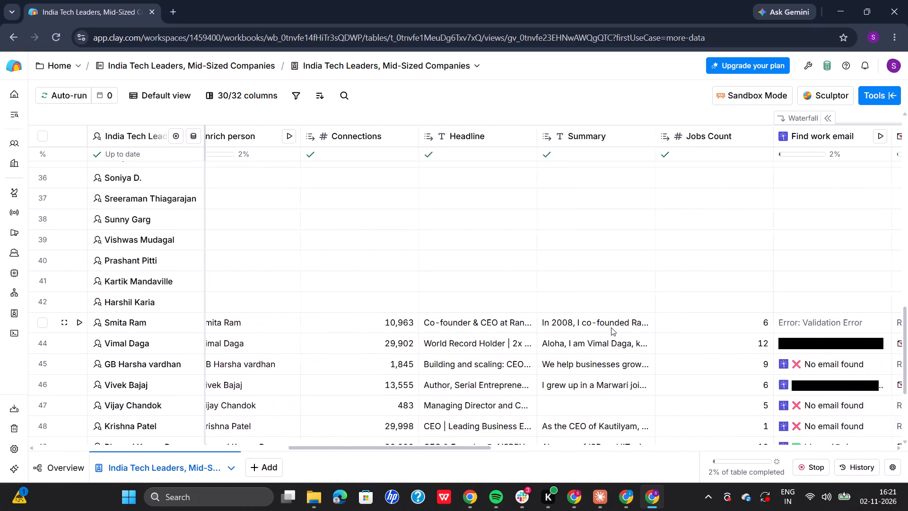
scroll(611, 327, "left", 3)
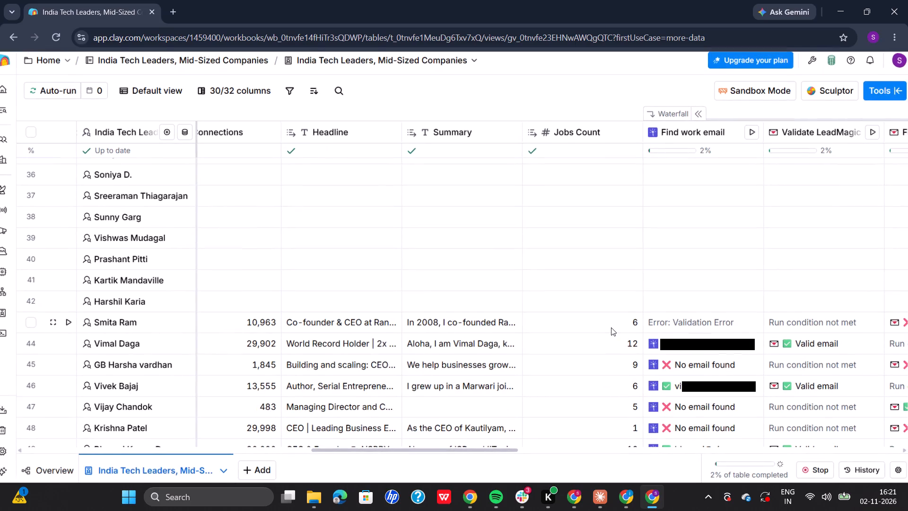
scroll(755, 318, "left", 2)
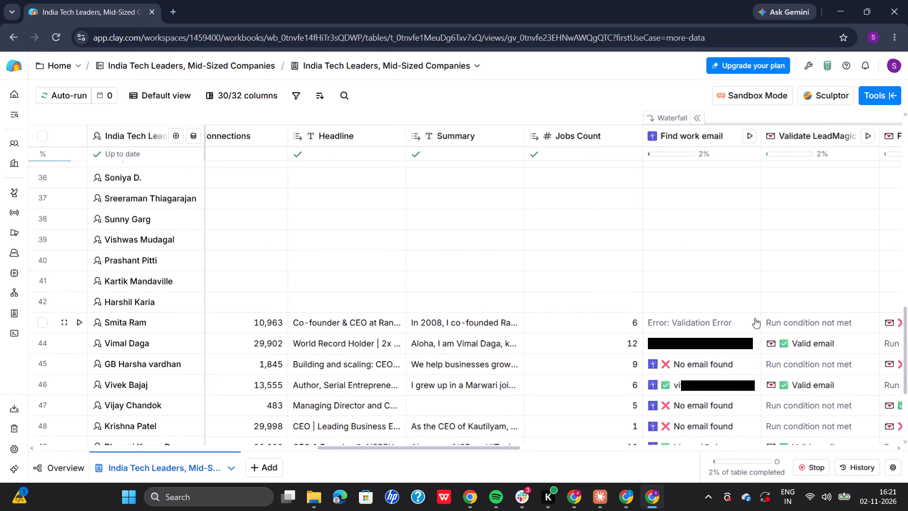
scroll(755, 318, "left", 4)
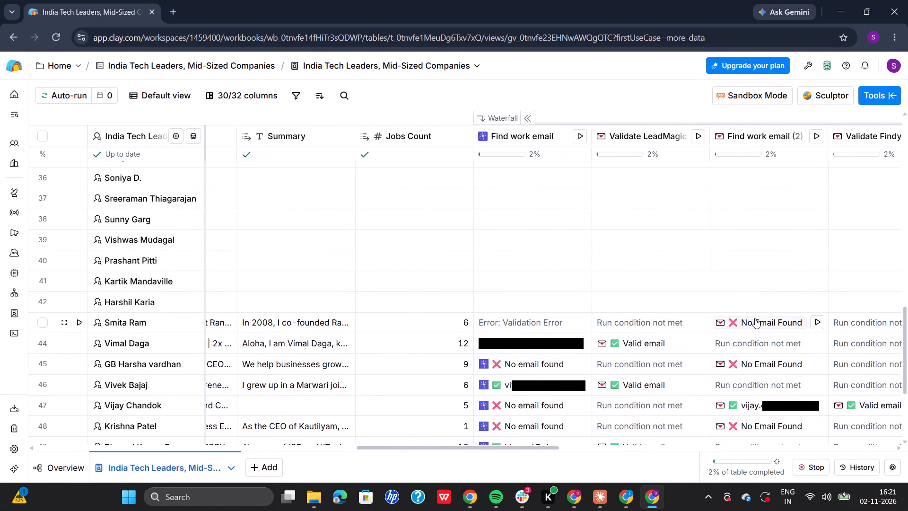
scroll(755, 318, "left", 1)
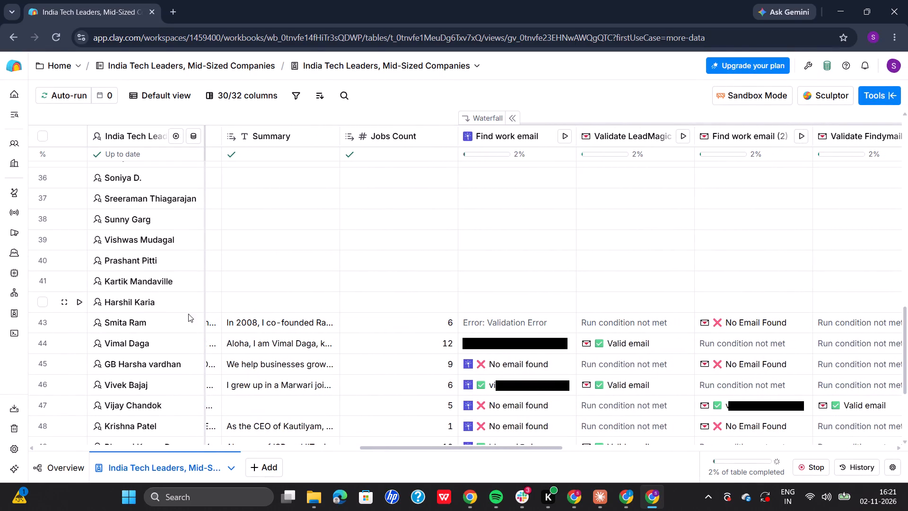
Rerun the enrichments for row 43.
left_click(75, 321)
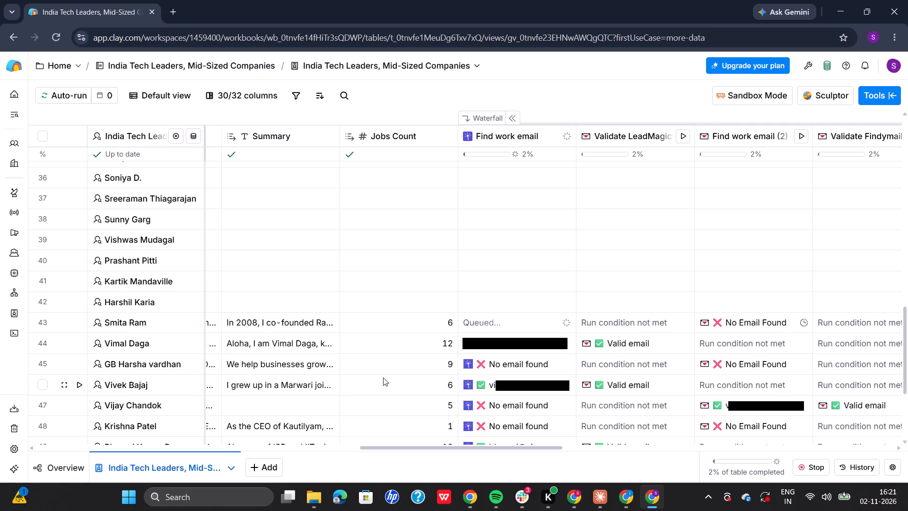
scroll(512, 387, "left", 10)
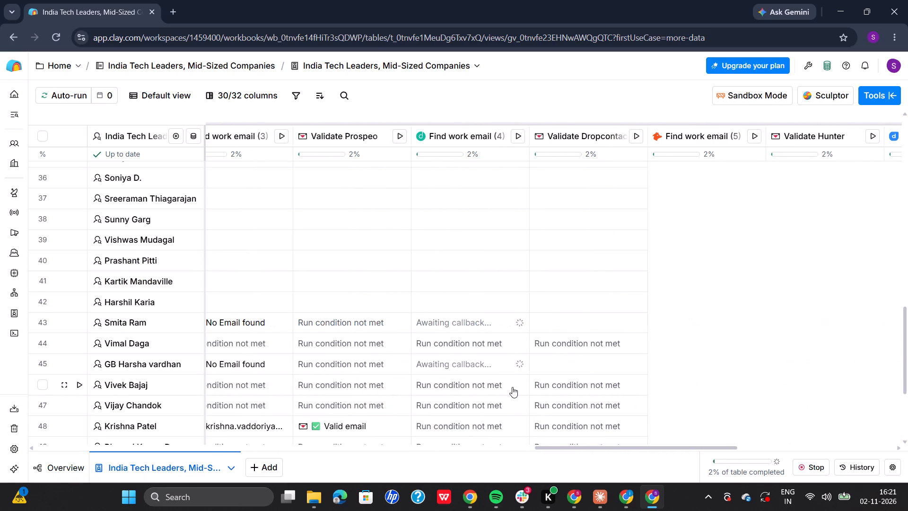
Check the work email results for the rows already run, and run the enrichments individually for rows 42 up through 36.
scroll(512, 387, "left", 1)
scroll(711, 343, "left", 1)
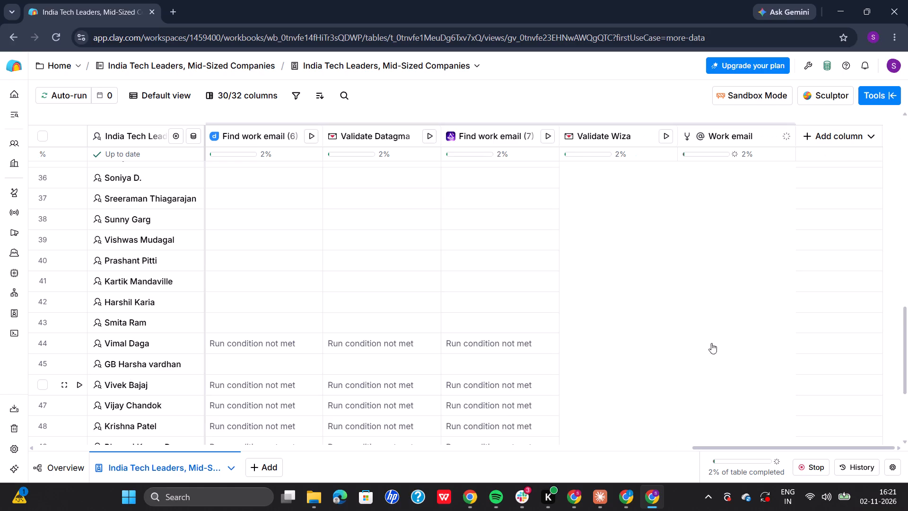
scroll(711, 343, "left", 2)
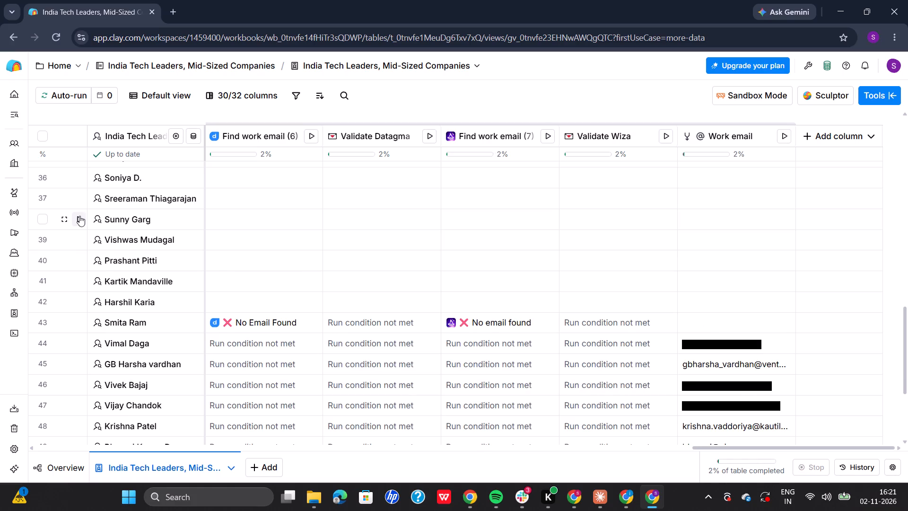
left_click(79, 303)
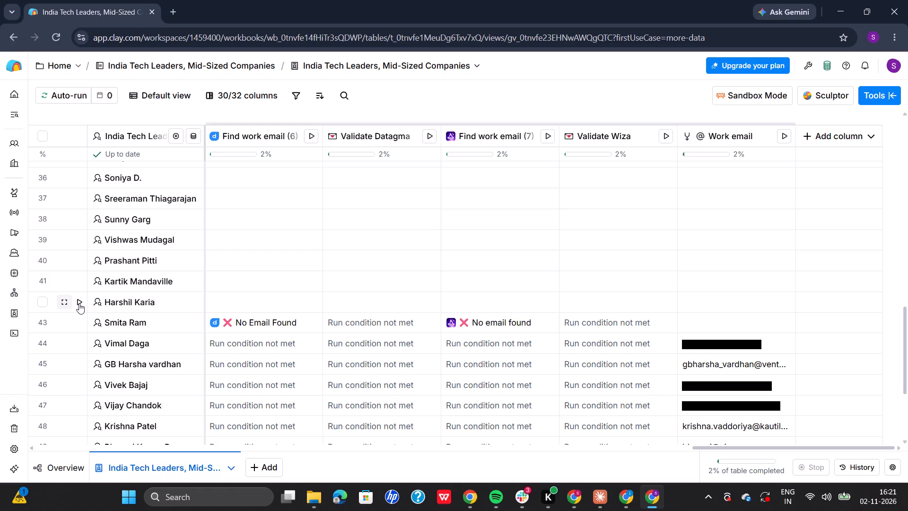
left_click(78, 278)
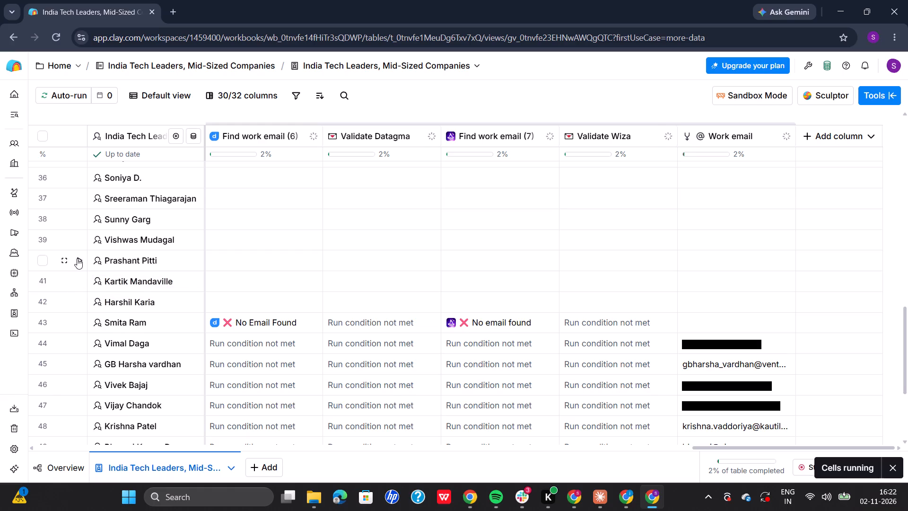
left_click(77, 258)
left_click_drag(78, 241, 82, 225)
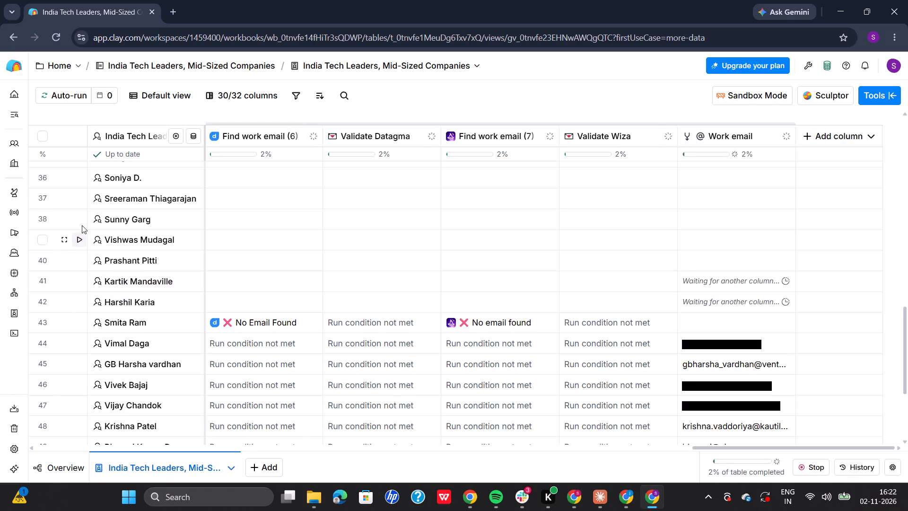
left_click_drag(82, 225, 77, 219)
left_click_drag(77, 219, 77, 194)
left_click(77, 194)
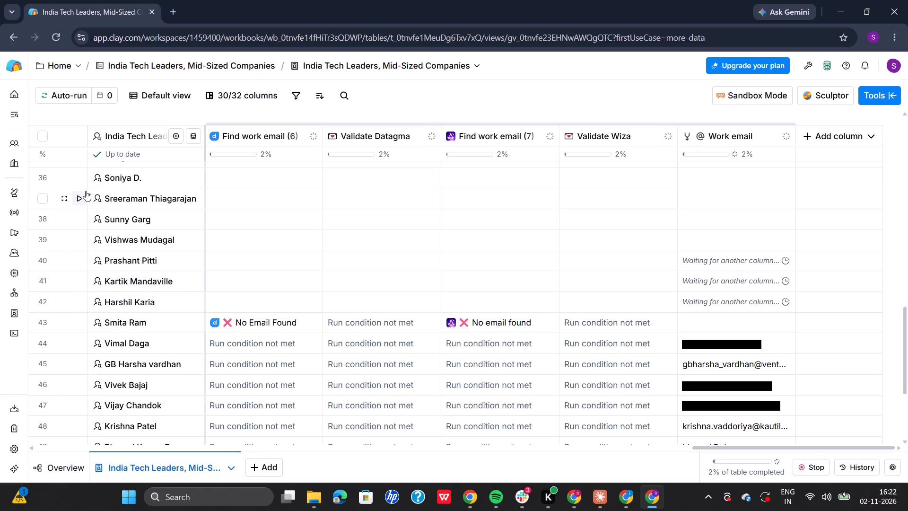
left_click(75, 173)
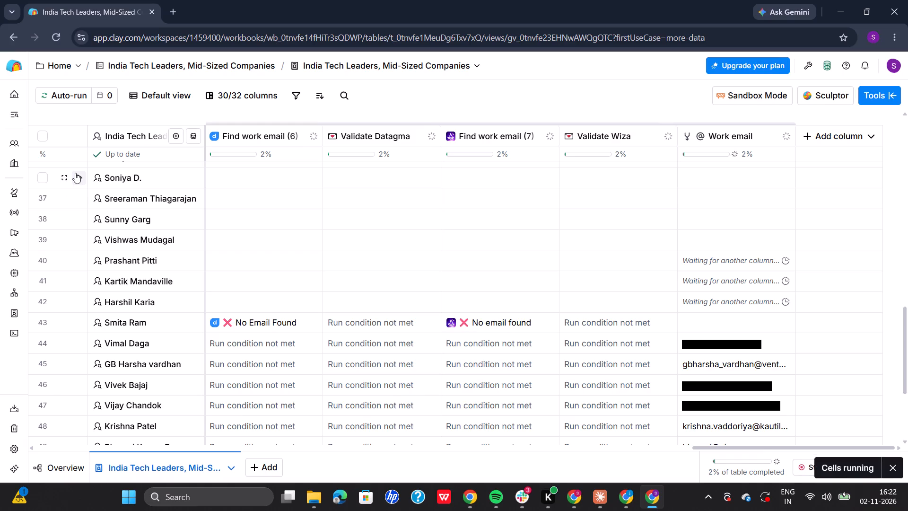
Run the enrichments one row at a time for rows 35 up through 29.
scroll(104, 233, "up", 2)
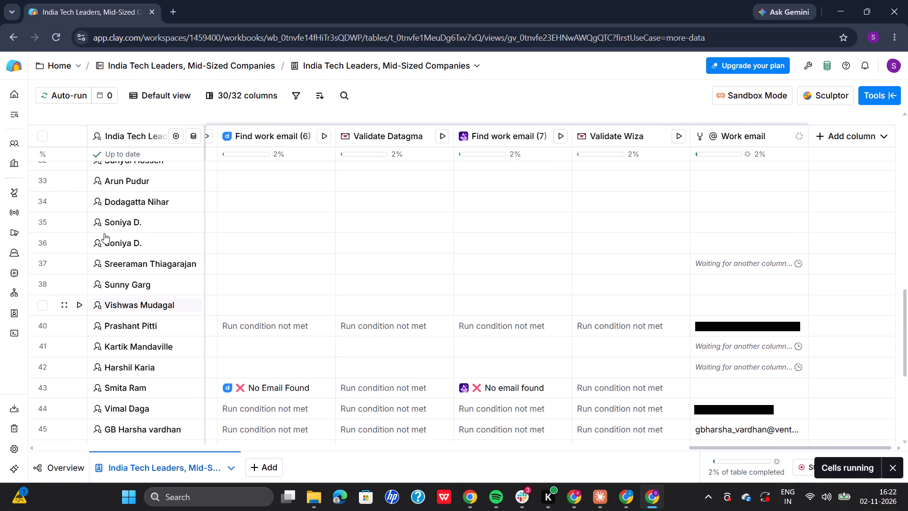
scroll(104, 233, "up", 4)
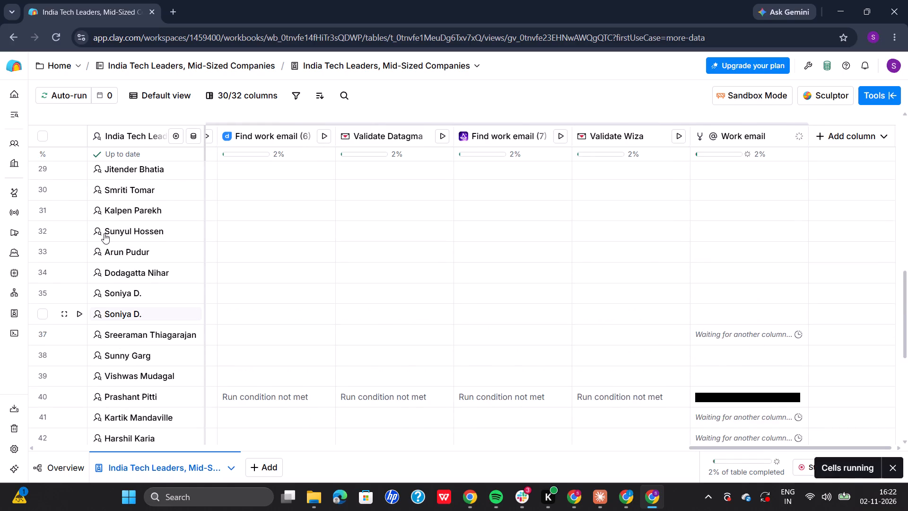
scroll(104, 233, "up", 1)
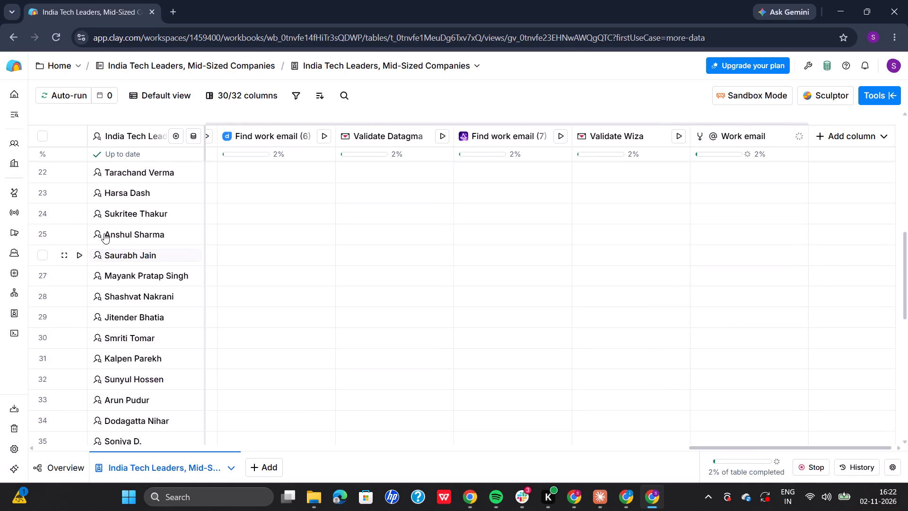
scroll(104, 233, "up", 1)
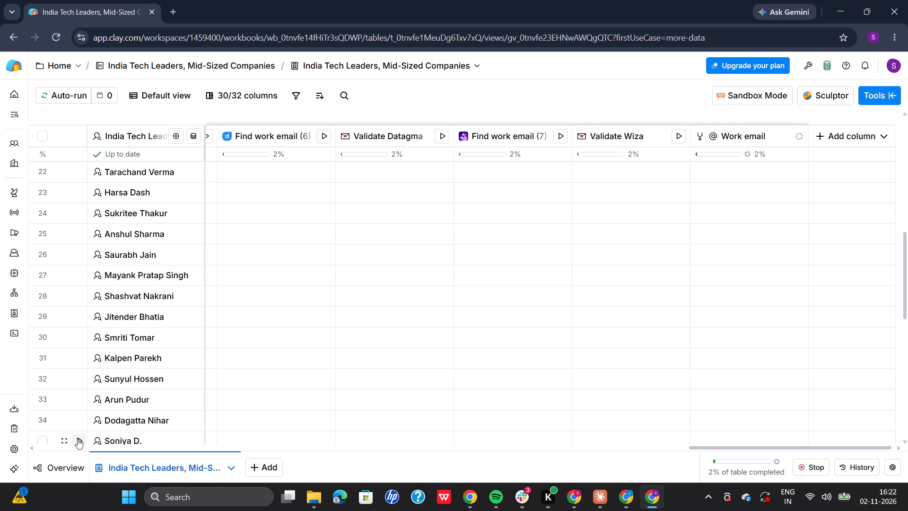
left_click(78, 439)
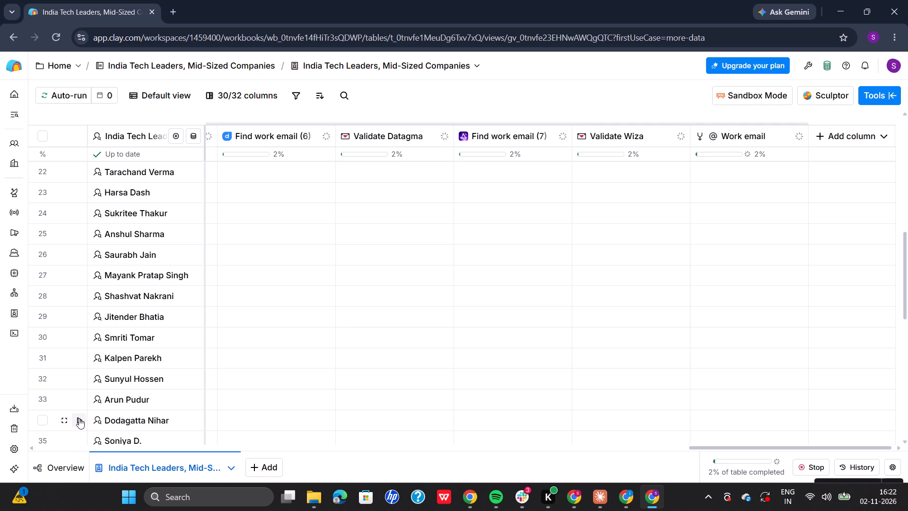
left_click(79, 418)
left_click(79, 397)
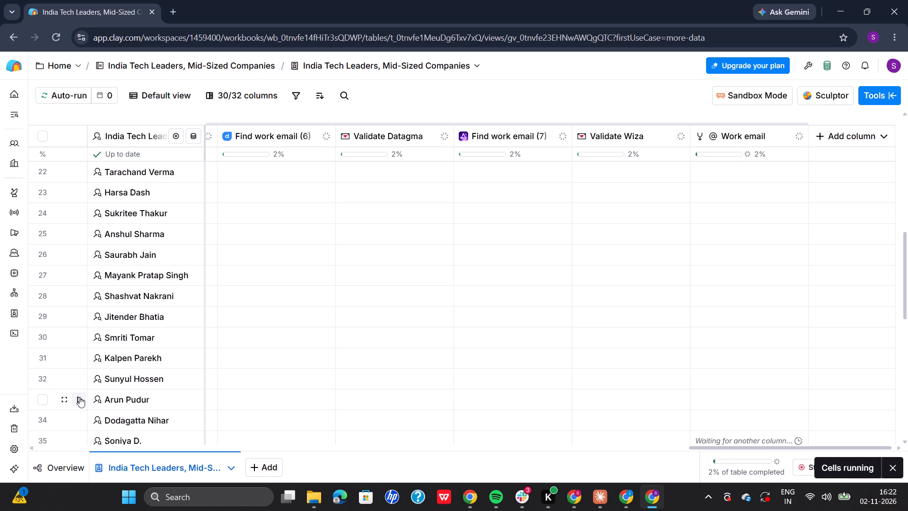
left_click(79, 378)
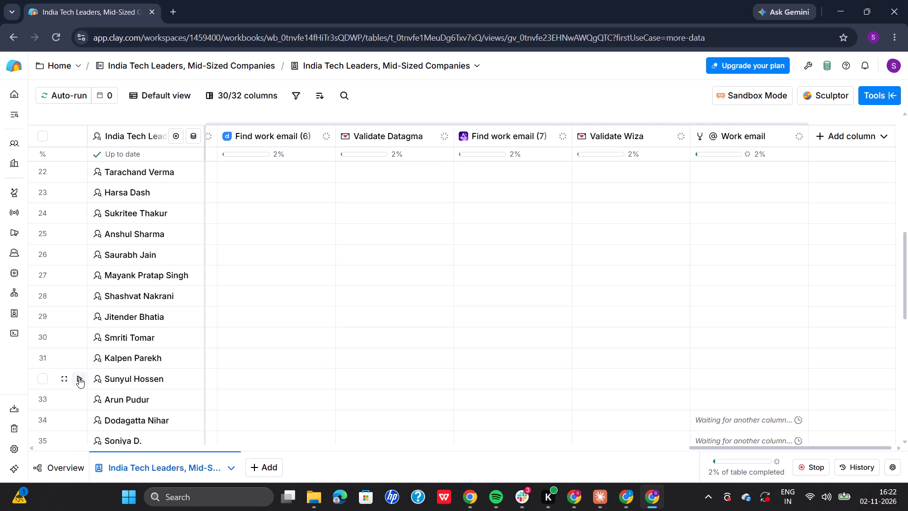
left_click(79, 355)
left_click(79, 355)
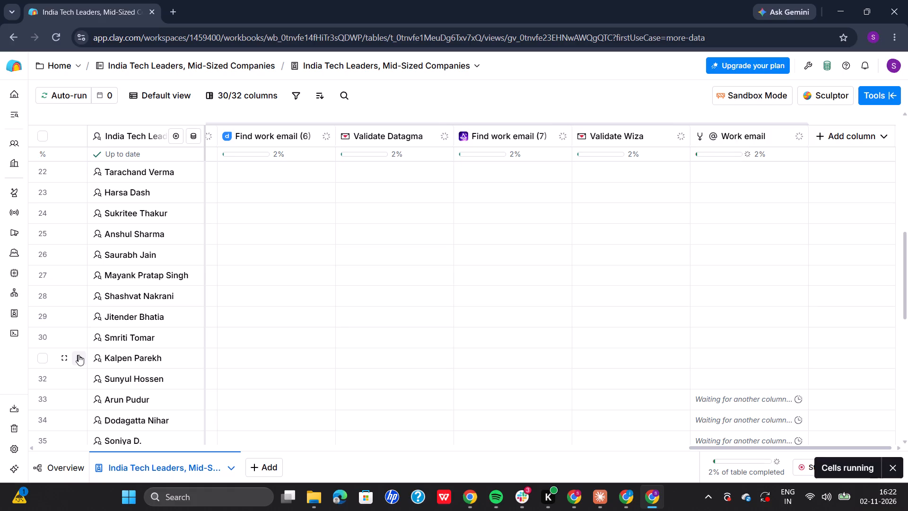
left_click(78, 334)
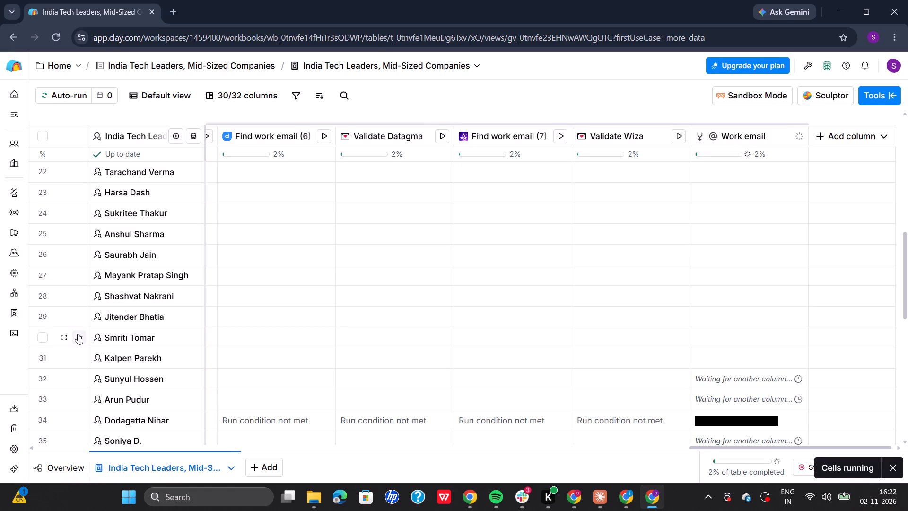
left_click(79, 314)
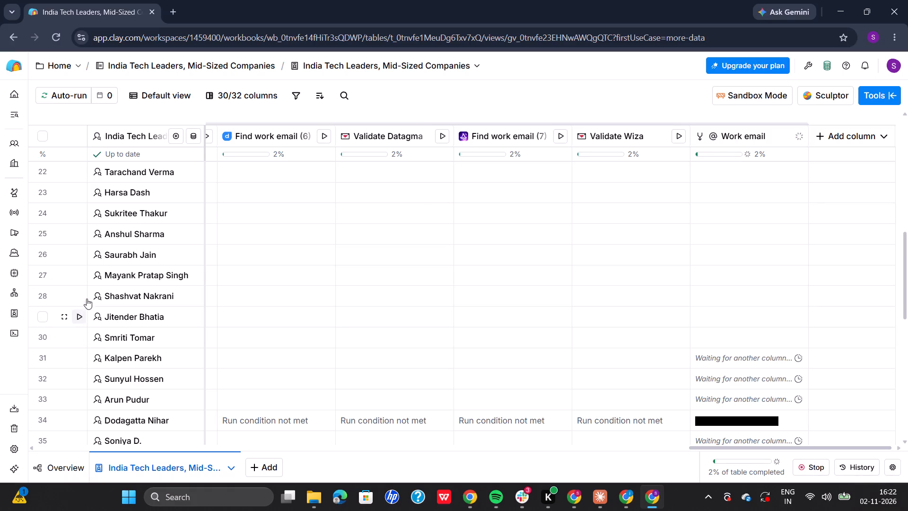
Run the enrichments one row at a time for rows 28 up through 22.
left_click(83, 295)
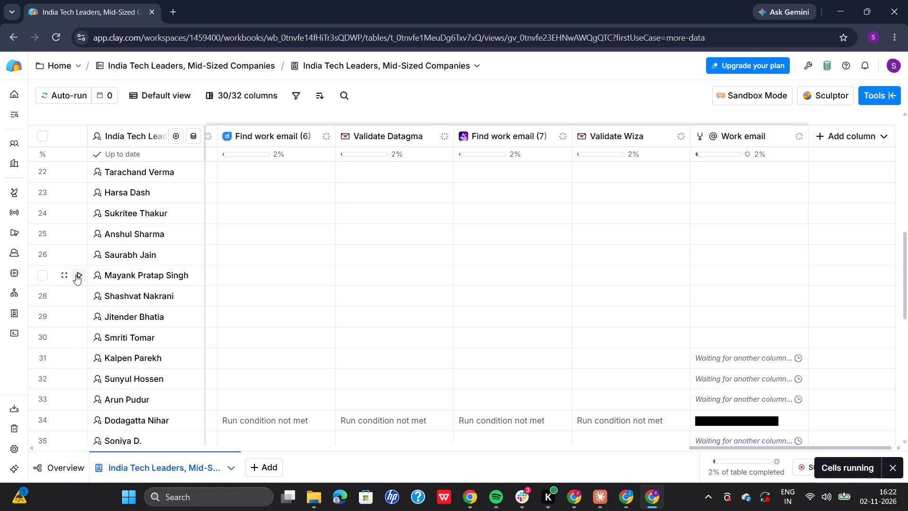
left_click(76, 274)
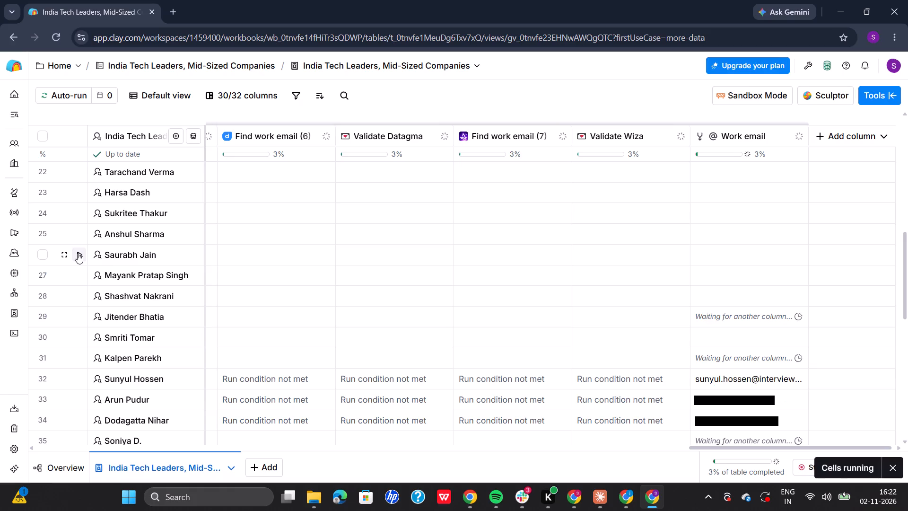
left_click(78, 254)
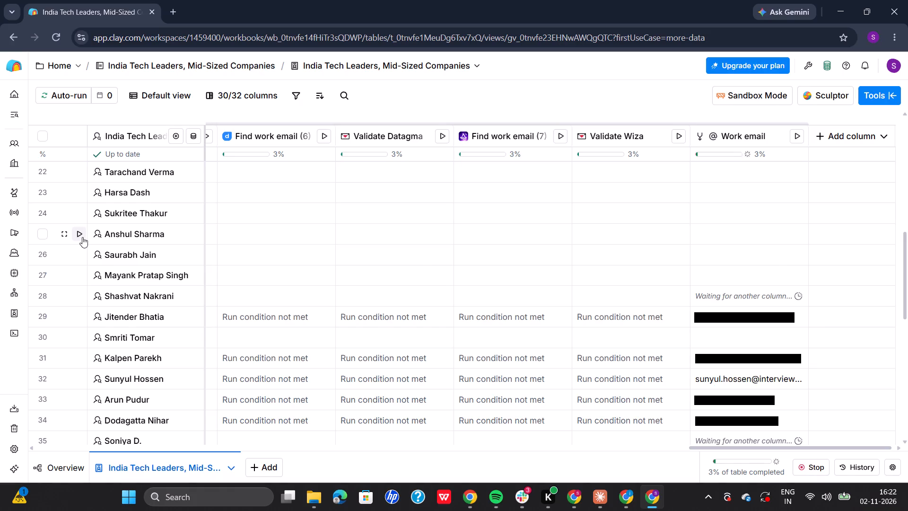
left_click(80, 234)
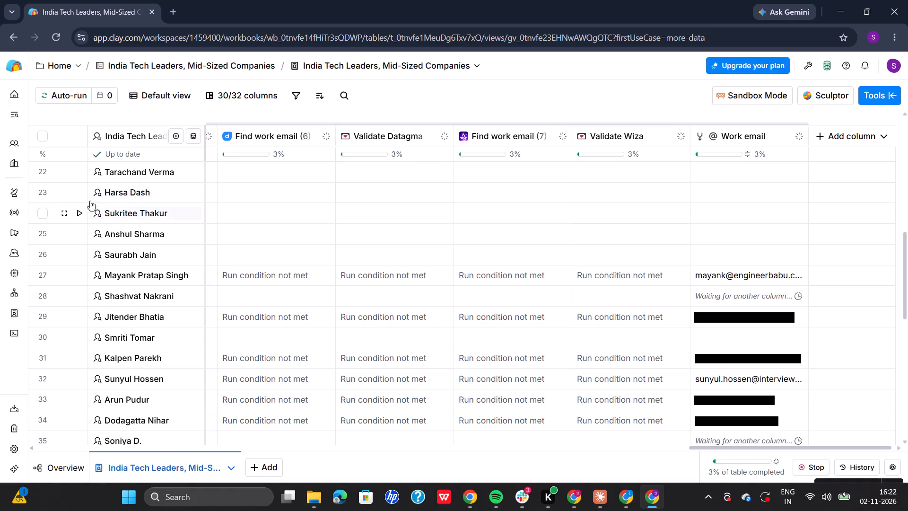
left_click(78, 212)
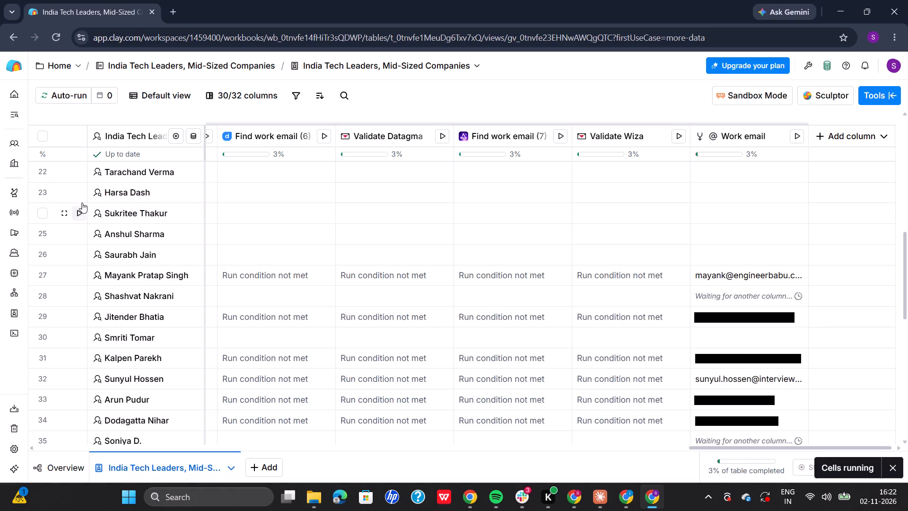
left_click(77, 194)
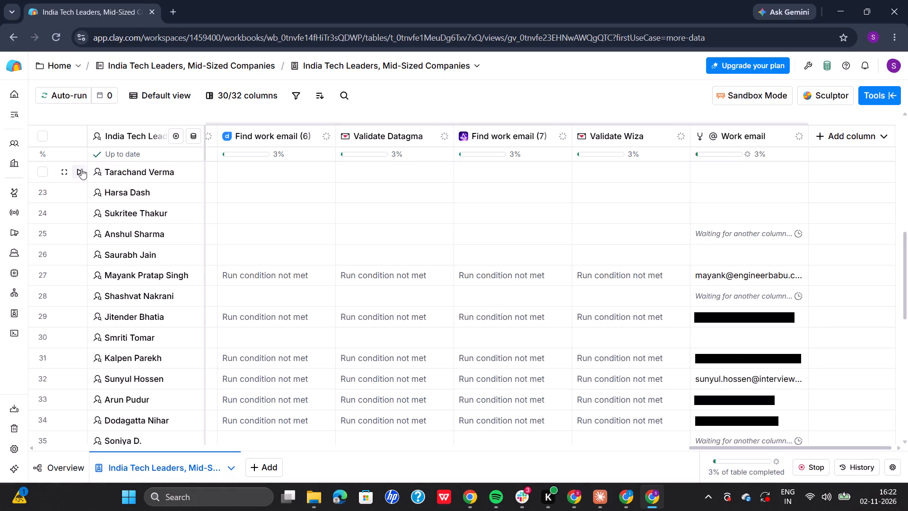
left_click(80, 170)
Run the enrichments one row at a time for rows 21 up through 17.
scroll(158, 198, "up", 2)
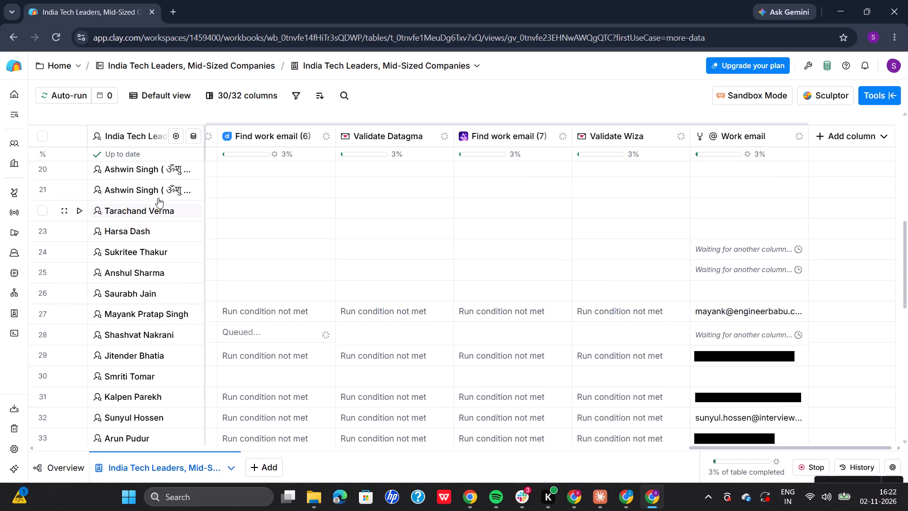
scroll(158, 198, "up", 3)
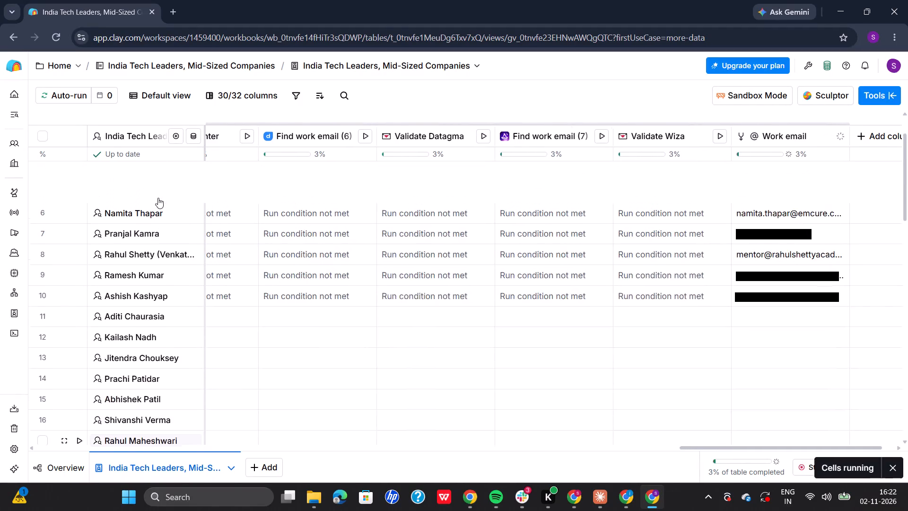
scroll(158, 198, "up", 1)
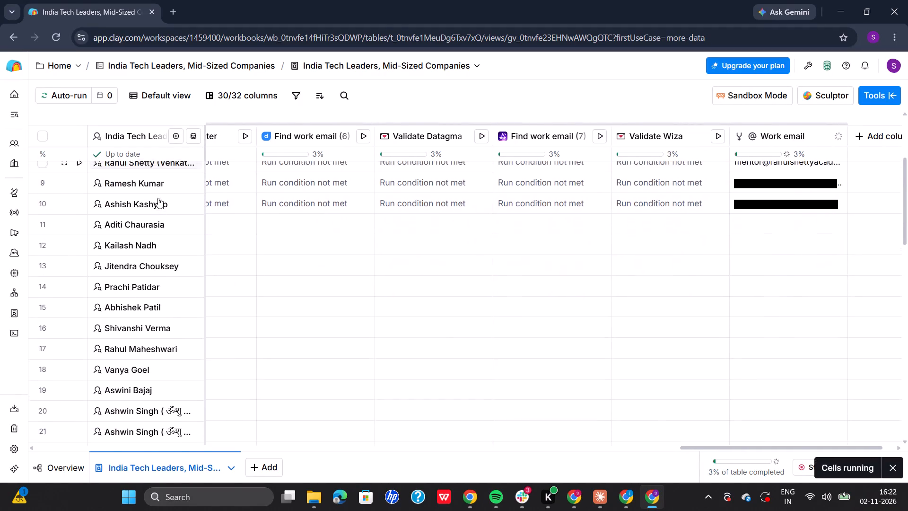
scroll(158, 198, "up", 2)
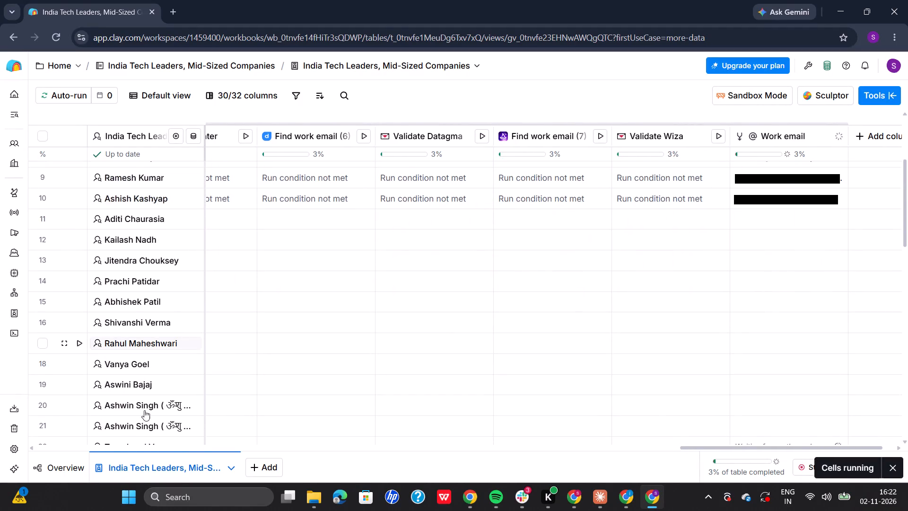
left_click(78, 426)
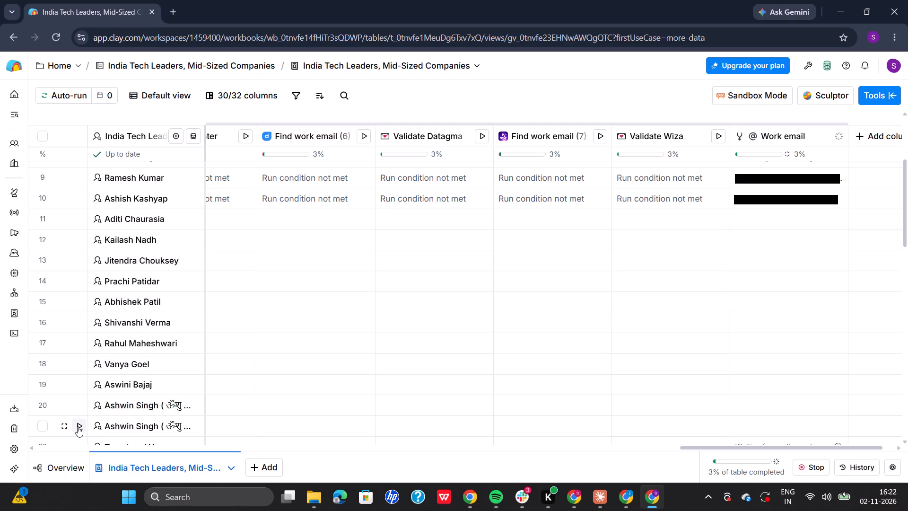
left_click(78, 405)
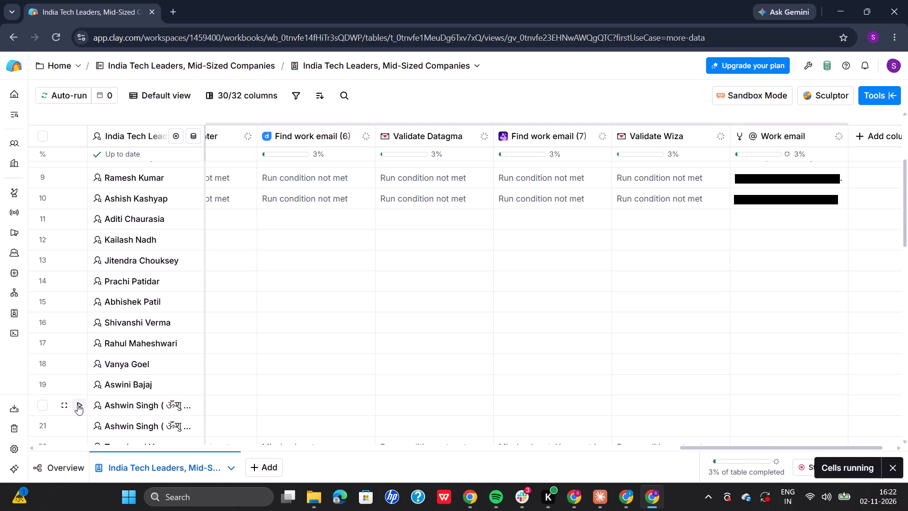
left_click(79, 384)
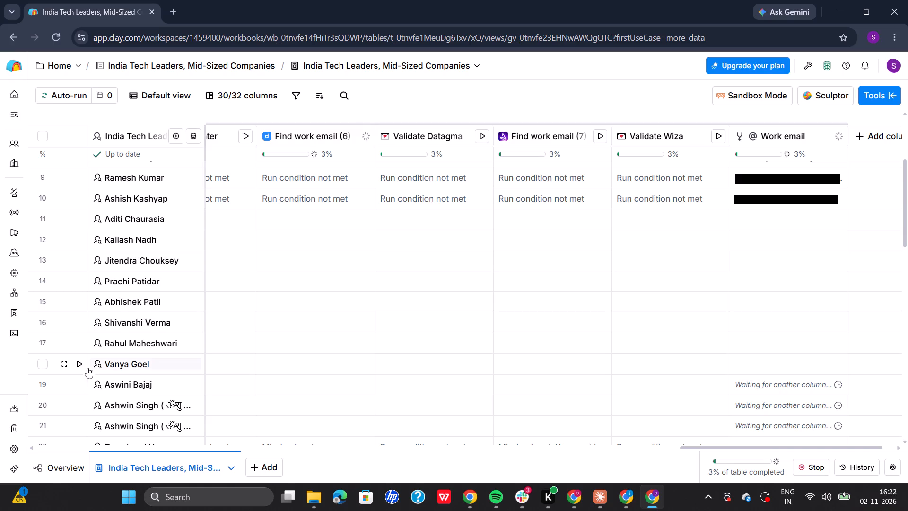
left_click(75, 365)
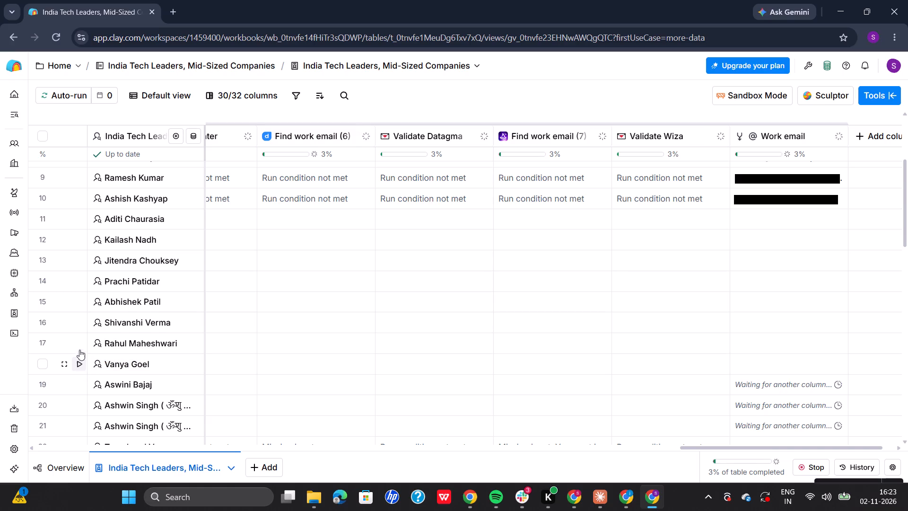
left_click(79, 344)
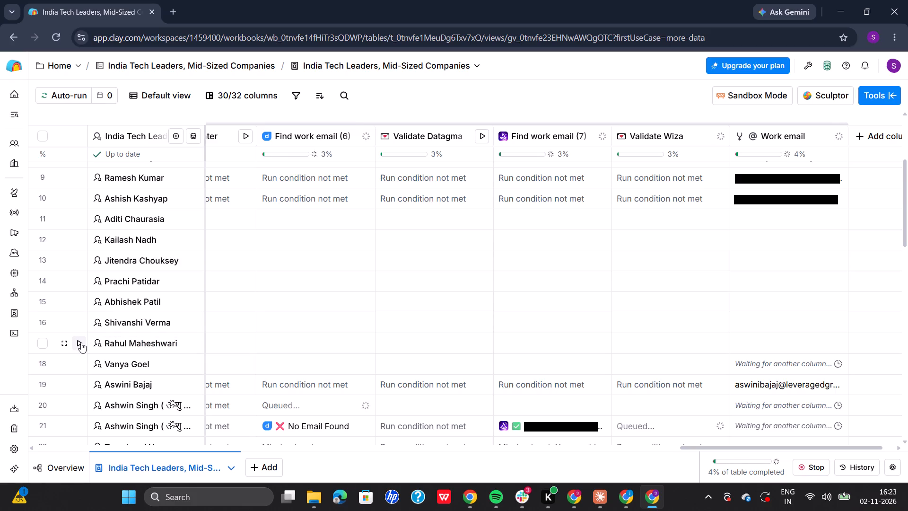
left_click(81, 343)
Run the enrichments one row at a time for rows 16 up through 11, running row 11 again while it is still blank.
left_click(76, 319)
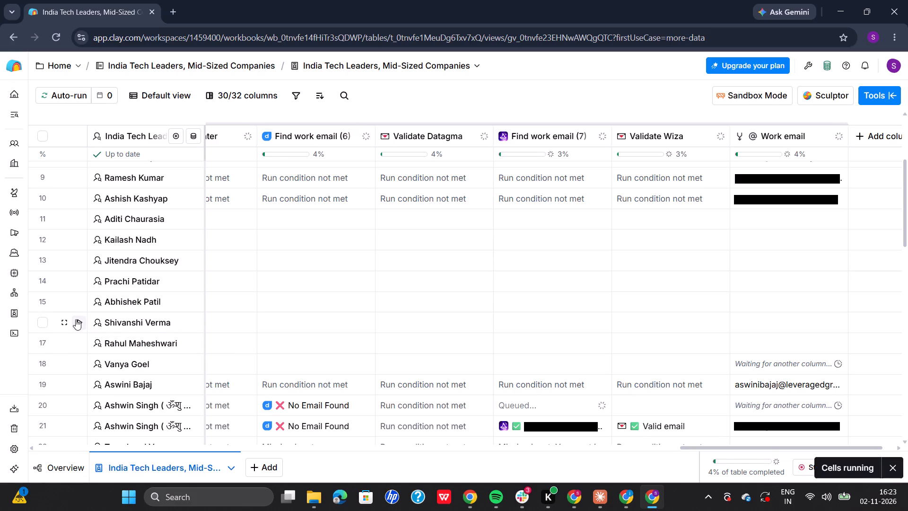
left_click(80, 299)
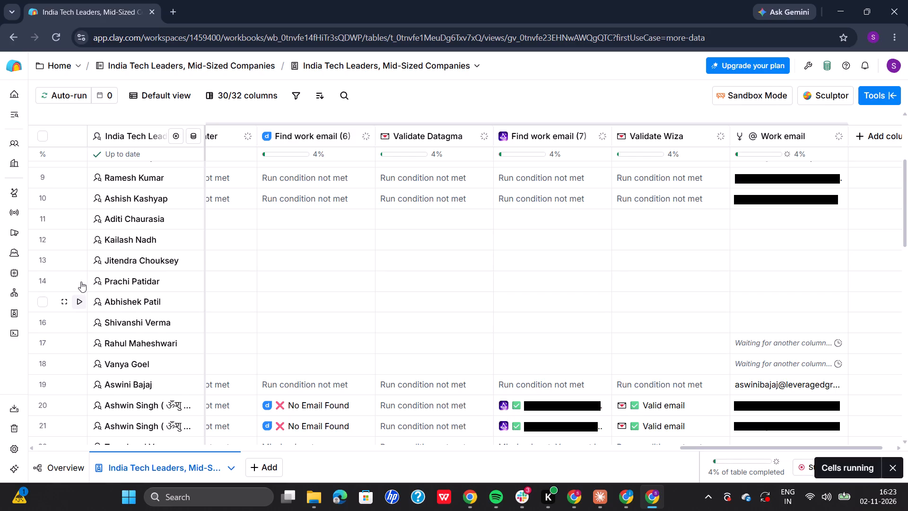
left_click(79, 282)
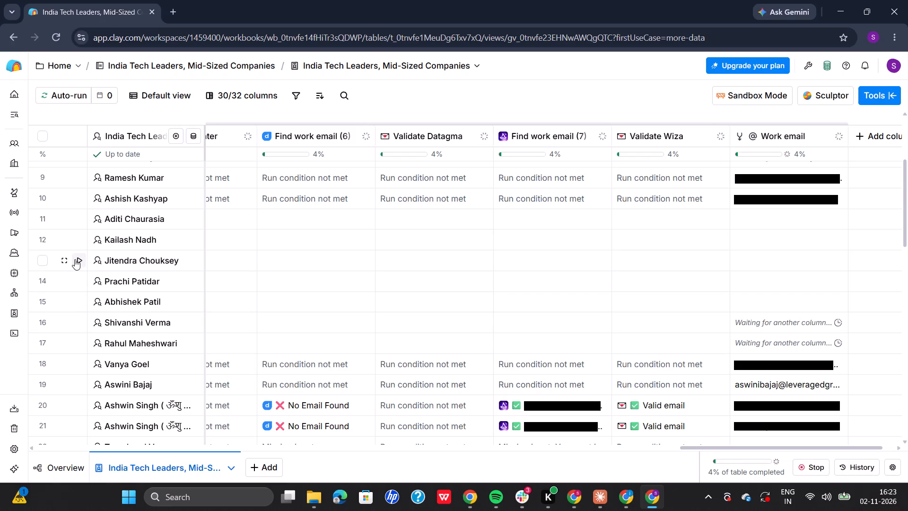
left_click(75, 259)
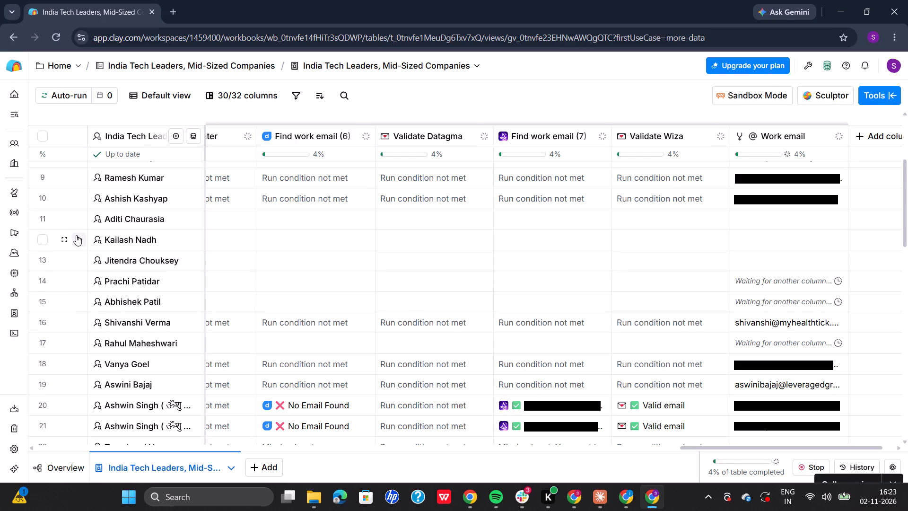
left_click(76, 235)
left_click(78, 218)
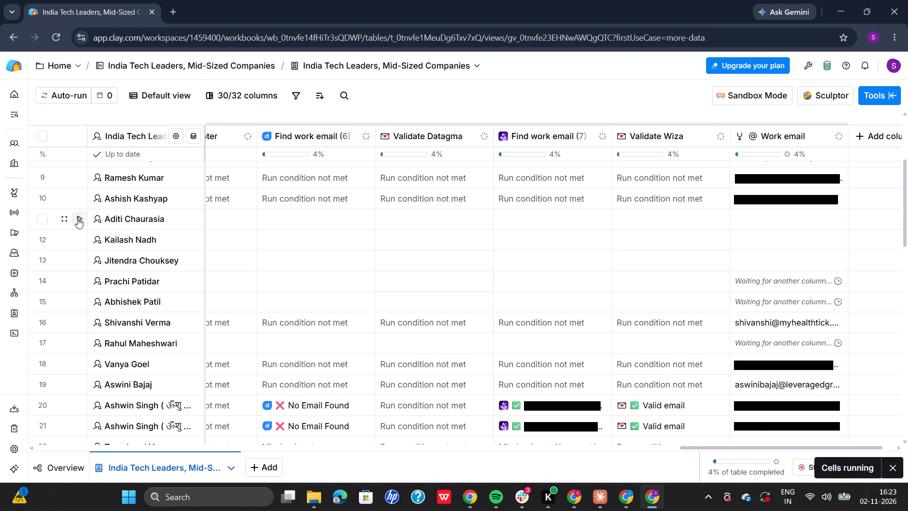
scroll(129, 230, "up", 2)
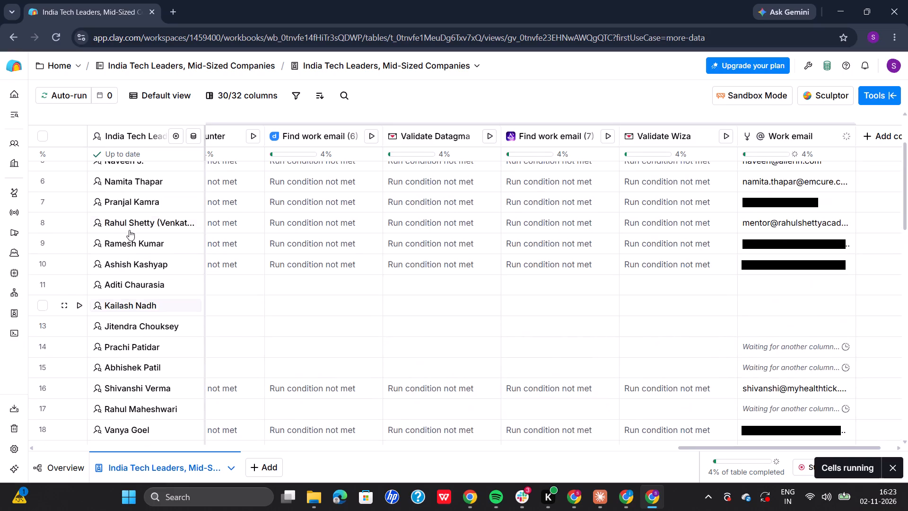
scroll(129, 230, "up", 4)
scroll(129, 230, "left", 2)
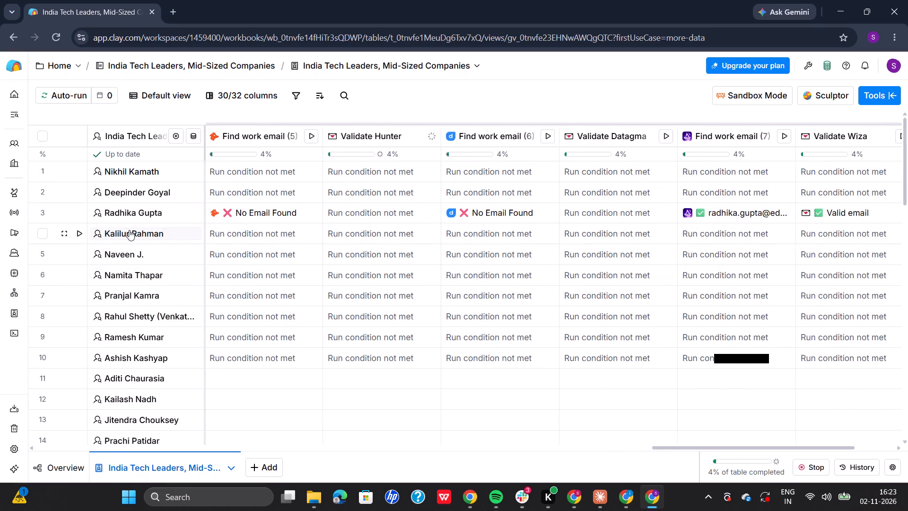
scroll(311, 252, "left", 3)
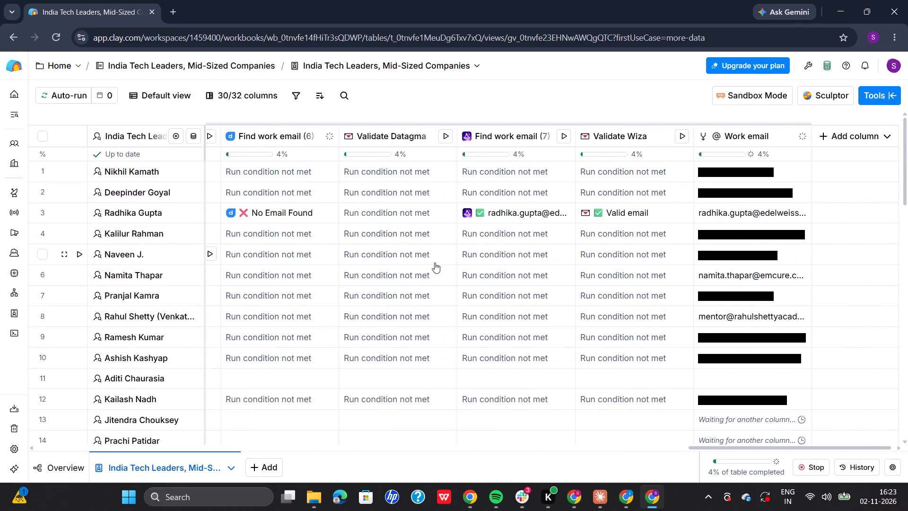
scroll(543, 281, "up", 2)
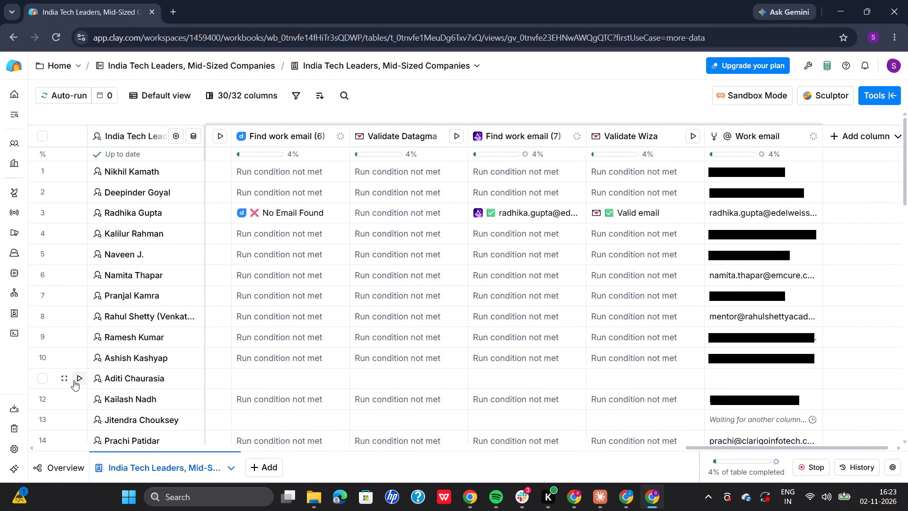
left_click(75, 379)
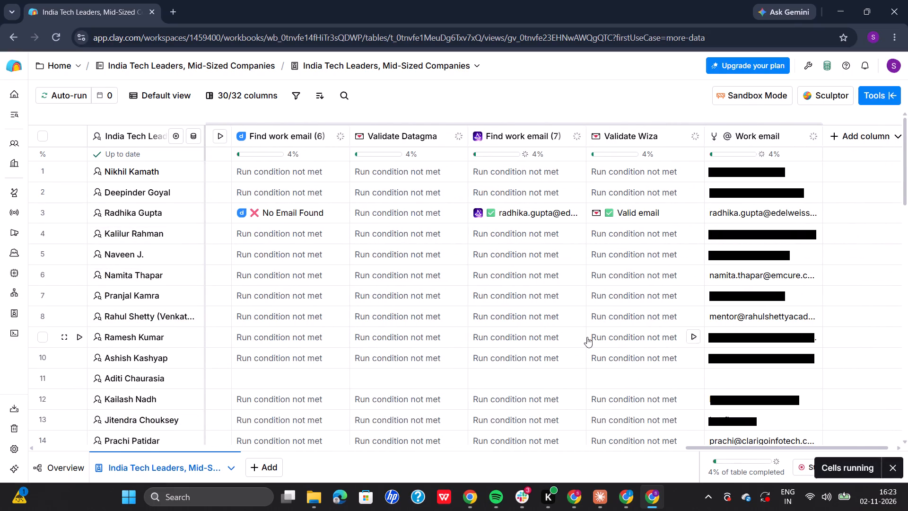
Check the work email results down the table and rerun the enrichments for rows 17 and 22, which lack a work email.
scroll(587, 337, "up", 1)
scroll(587, 337, "down", 4)
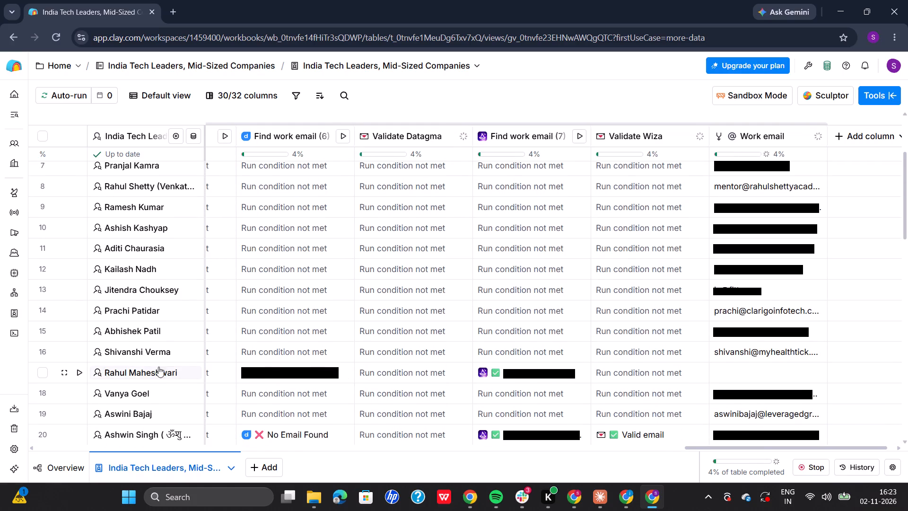
left_click(78, 373)
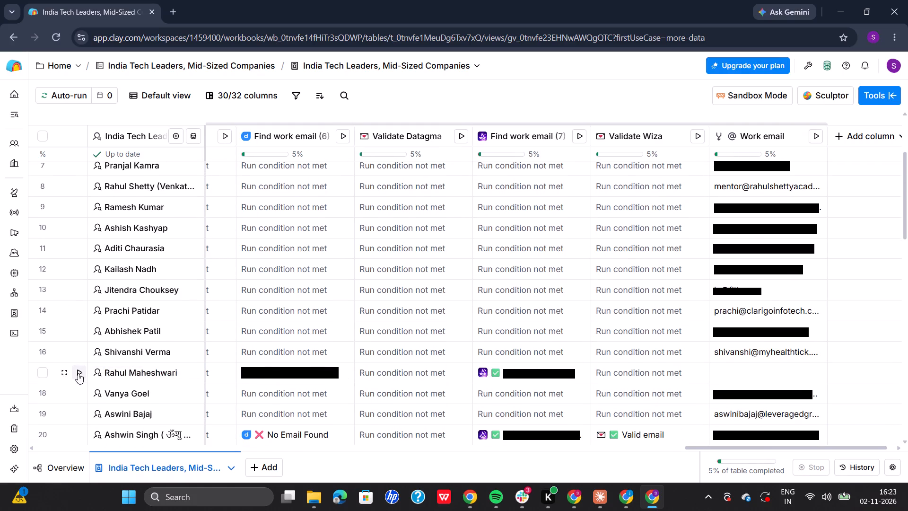
scroll(604, 377, "down", 3)
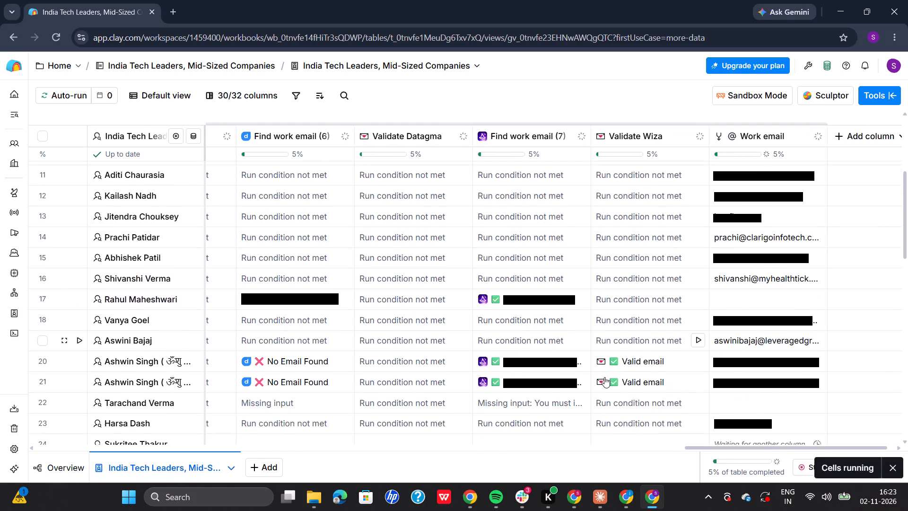
scroll(604, 377, "down", 1)
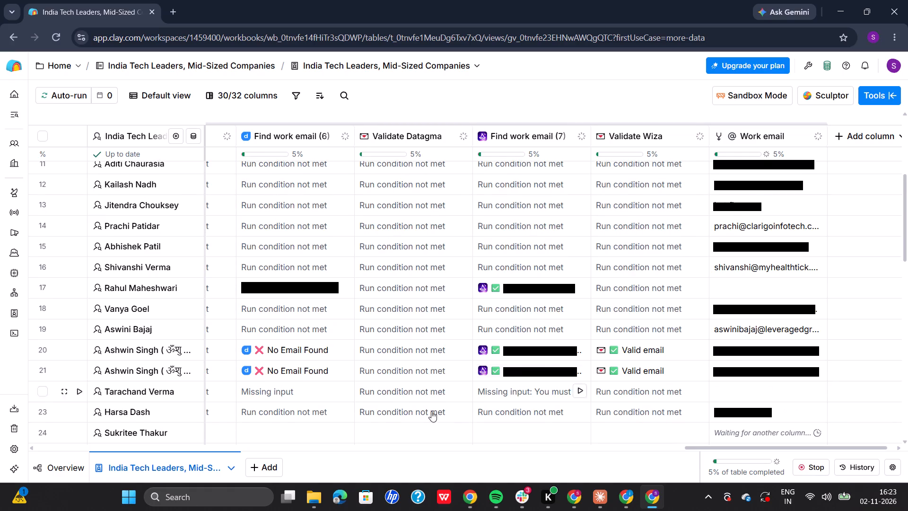
left_click(74, 390)
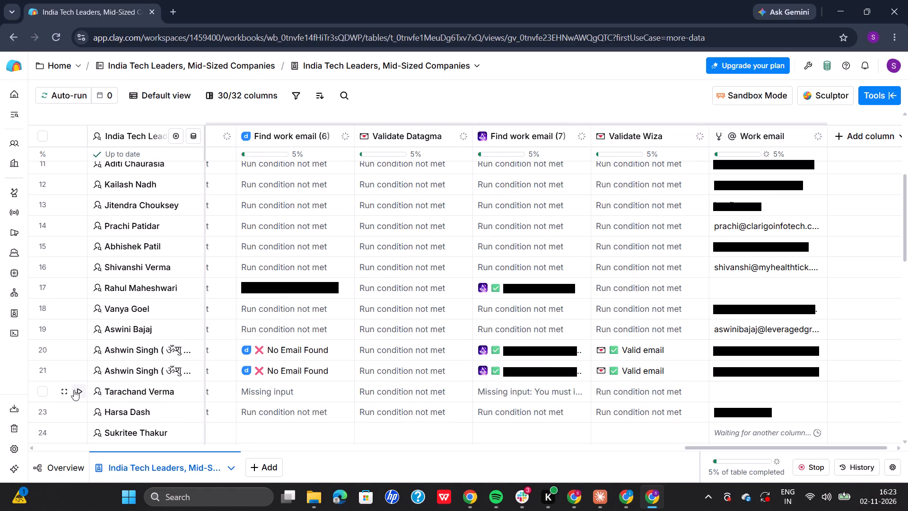
Rerun the enrichments individually for rows 26, 28 and 30, which still have no work email.
scroll(614, 399, "down", 2)
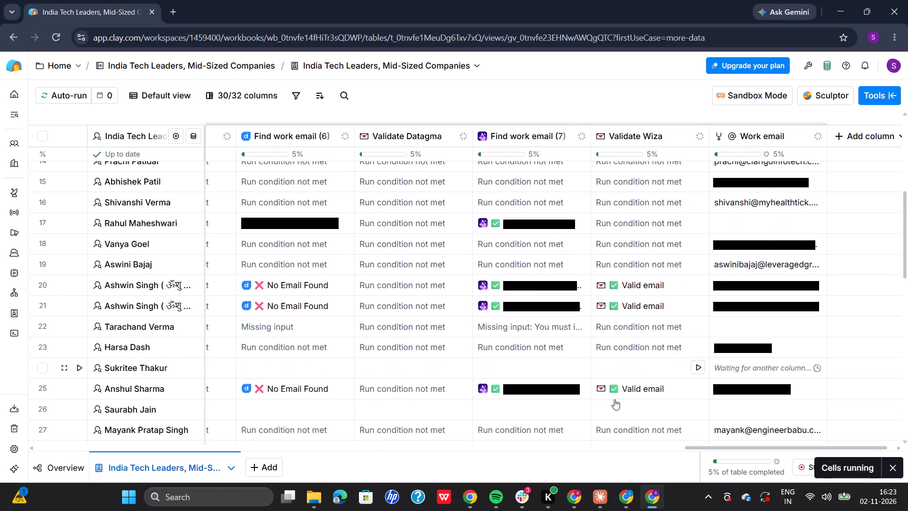
left_click(80, 409)
scroll(332, 414, "down", 1)
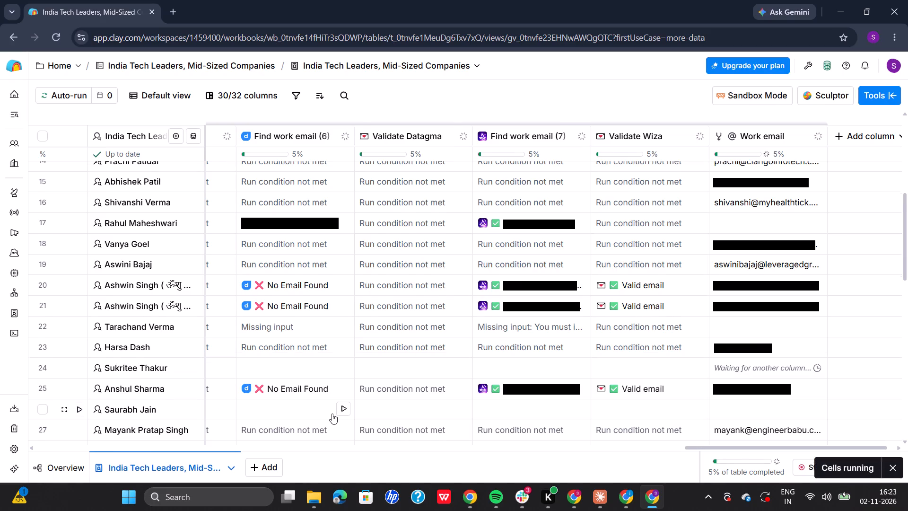
scroll(332, 414, "down", 2)
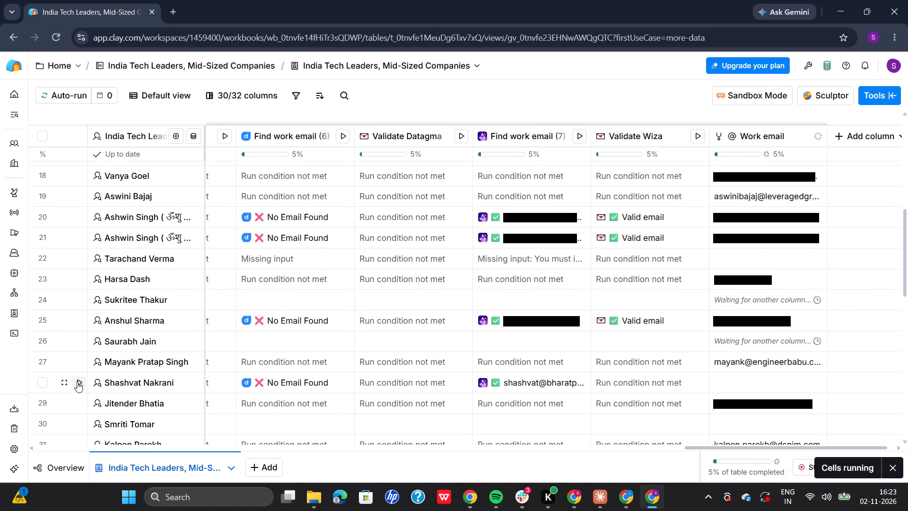
left_click(78, 379)
scroll(279, 396, "down", 1)
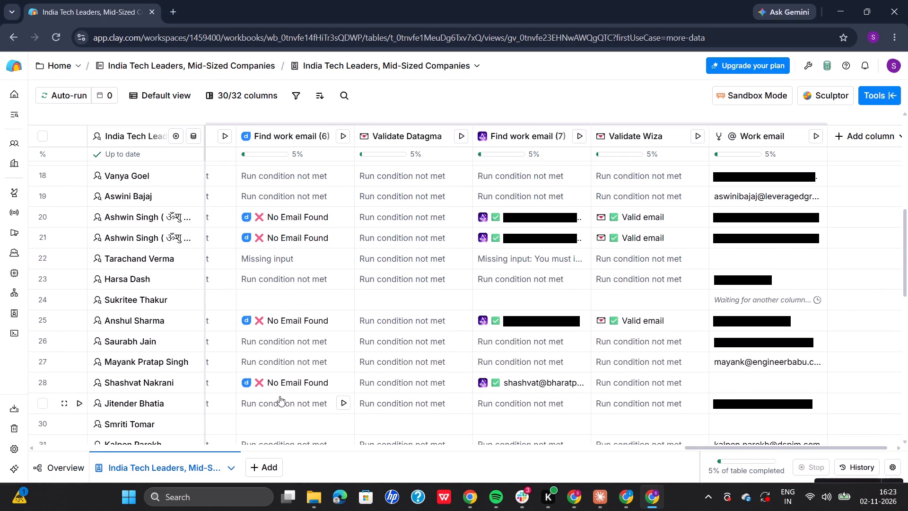
scroll(279, 396, "down", 1)
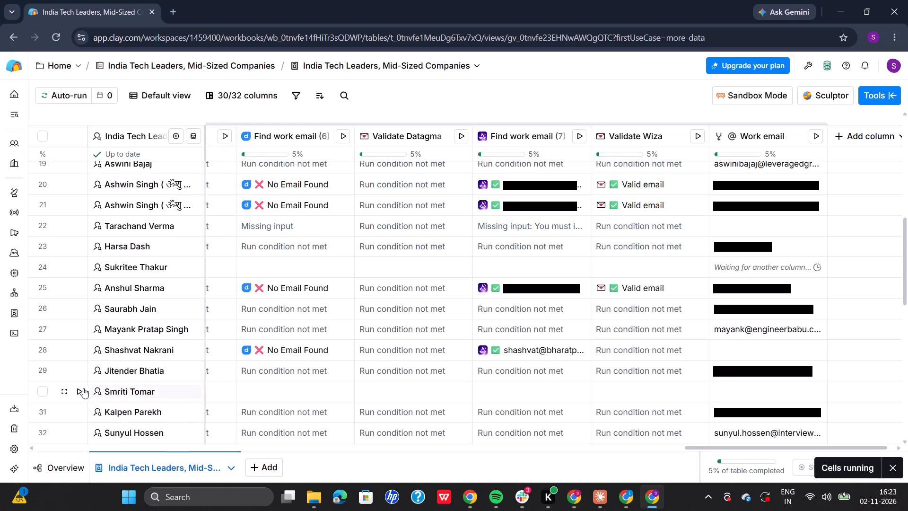
left_click(75, 389)
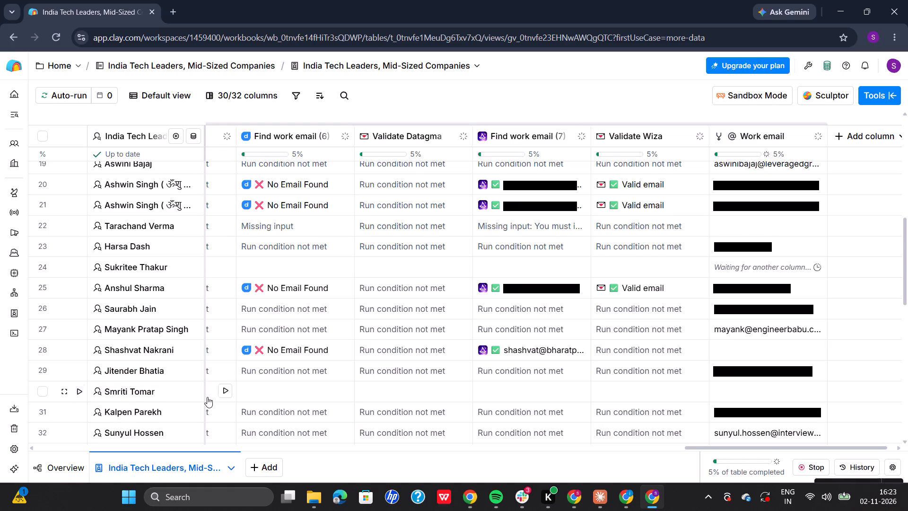
Rerun the enrichments individually for rows 38, 39 and 43, which still have no work email.
scroll(207, 397, "down", 5)
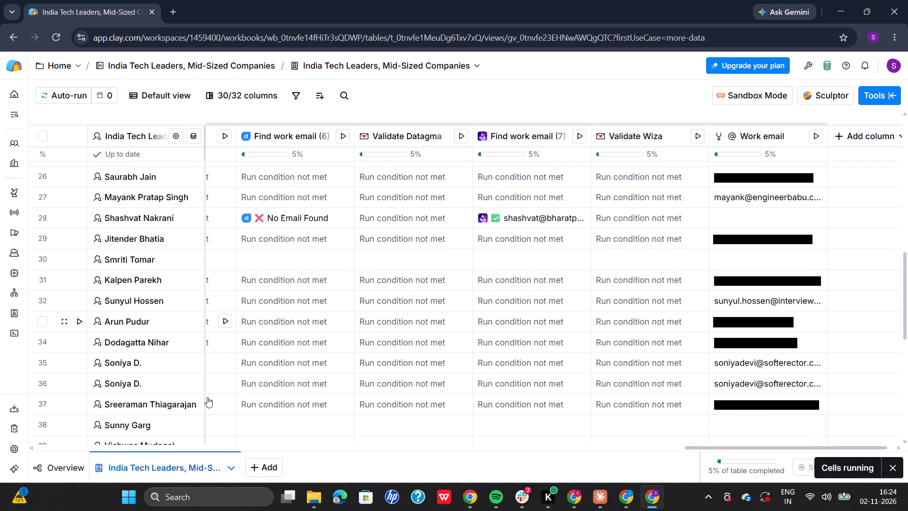
scroll(207, 397, "down", 1)
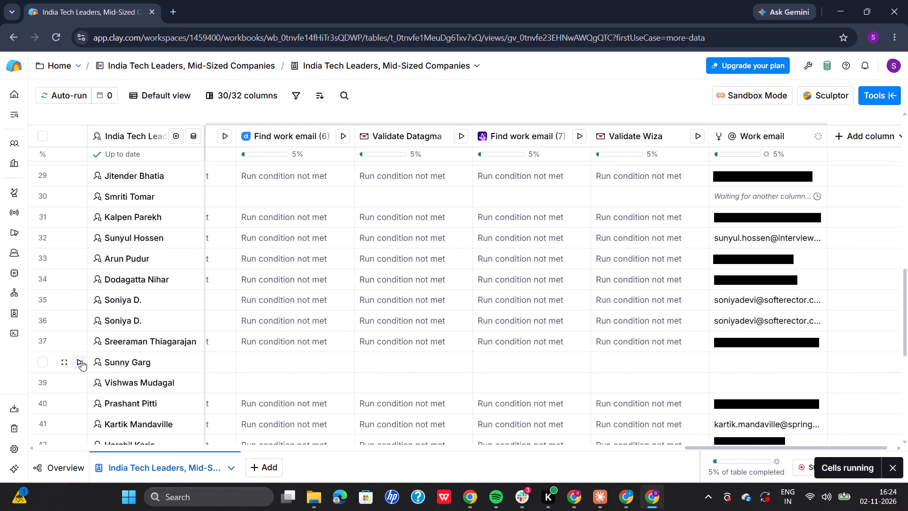
left_click(81, 361)
left_click(80, 380)
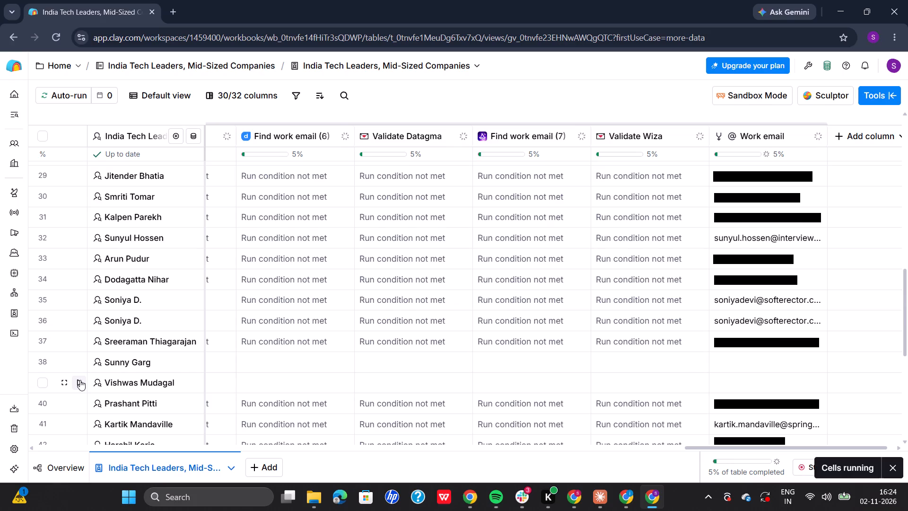
scroll(301, 399, "down", 4)
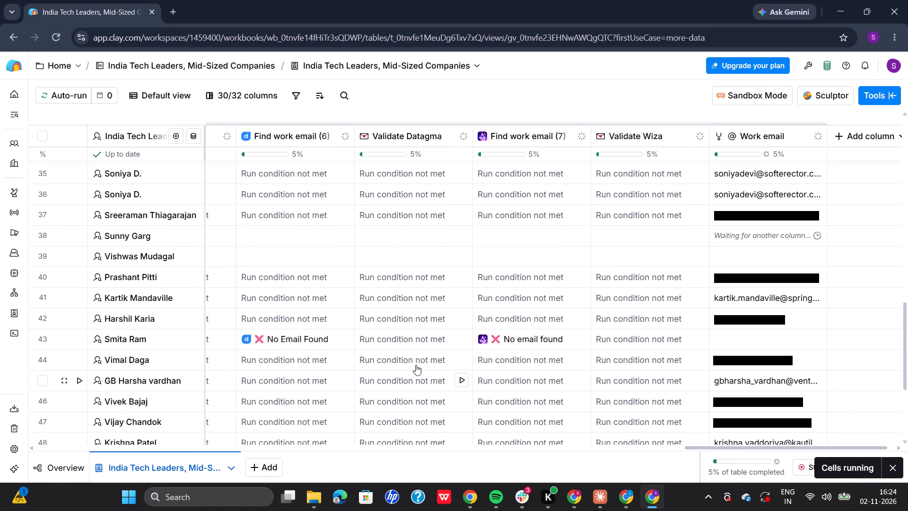
left_click(76, 337)
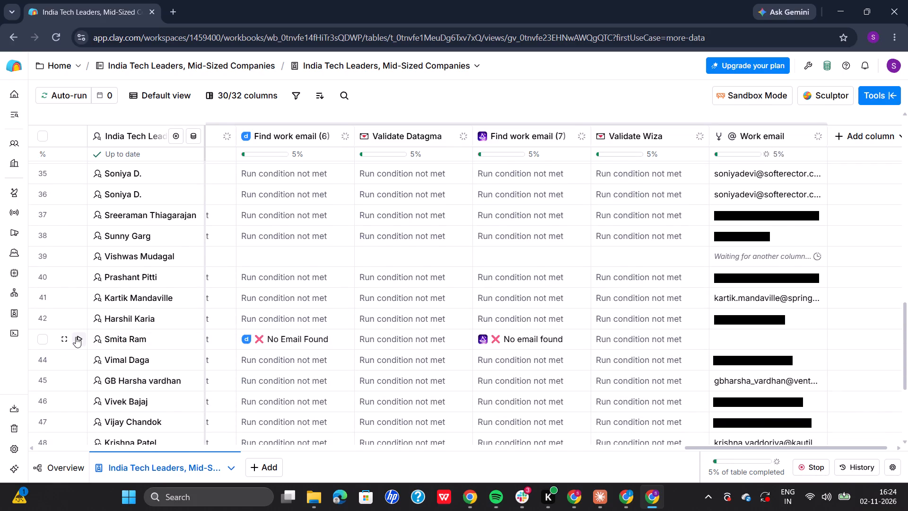
Rerun the enrichments individually for rows 43, 28, 24 and 22, which still lack a work email, running rows 24 and 22 twice.
scroll(333, 352, "down", 2)
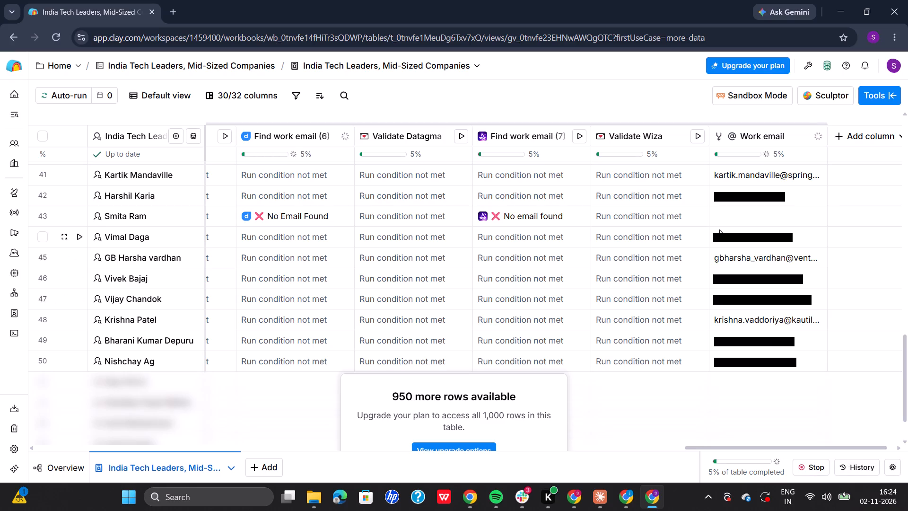
left_click(83, 214)
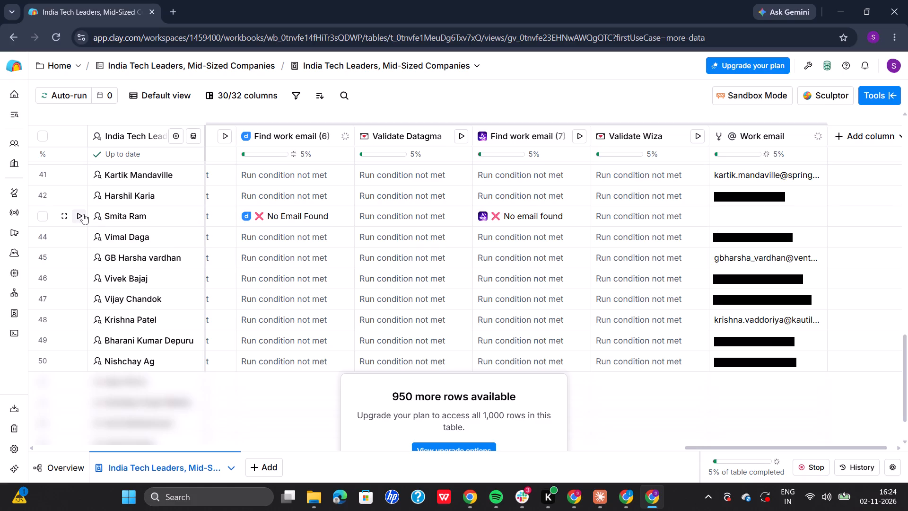
scroll(736, 377, "up", 1)
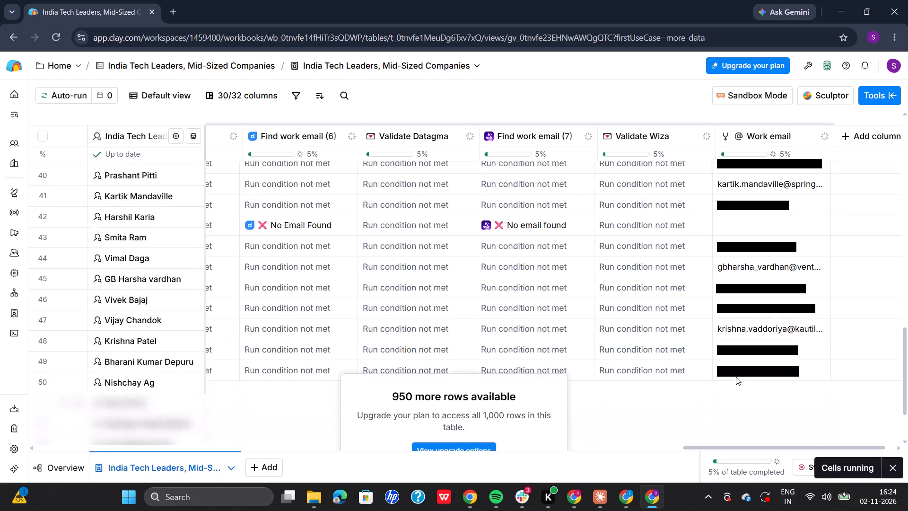
scroll(736, 377, "up", 1)
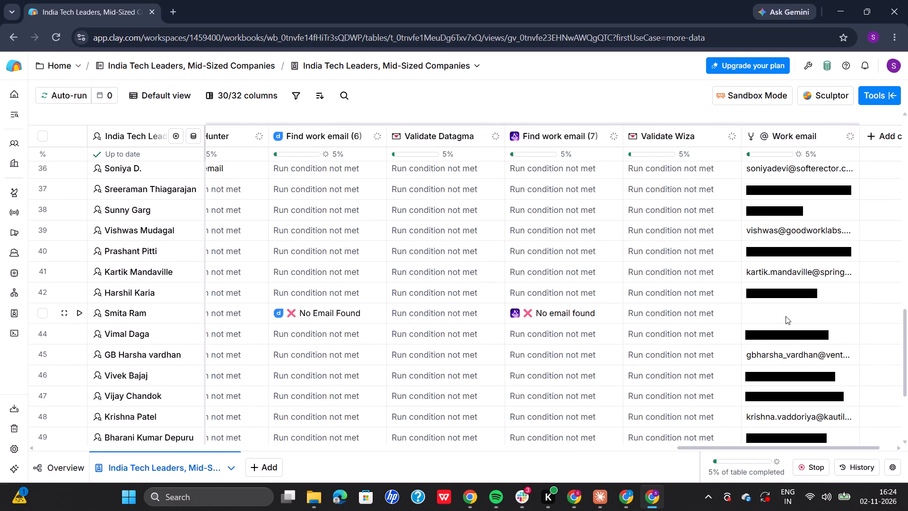
scroll(786, 316, "up", 4)
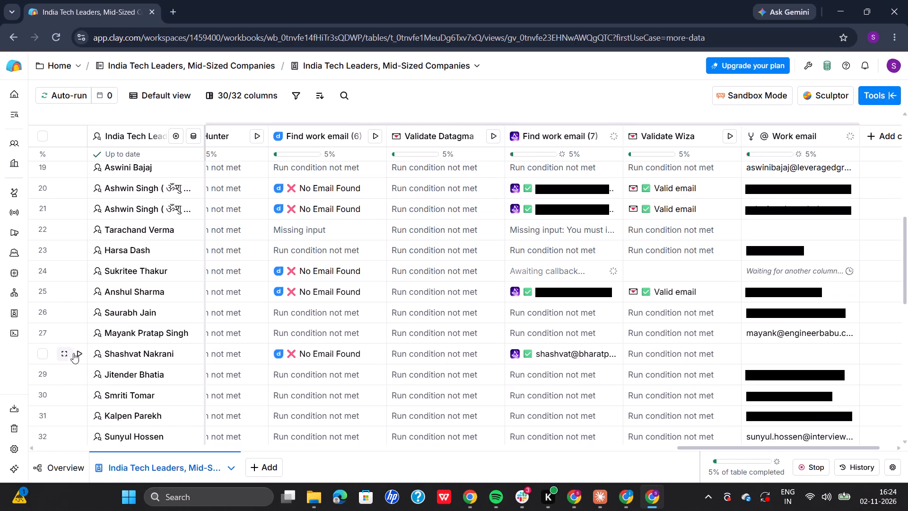
left_click(77, 354)
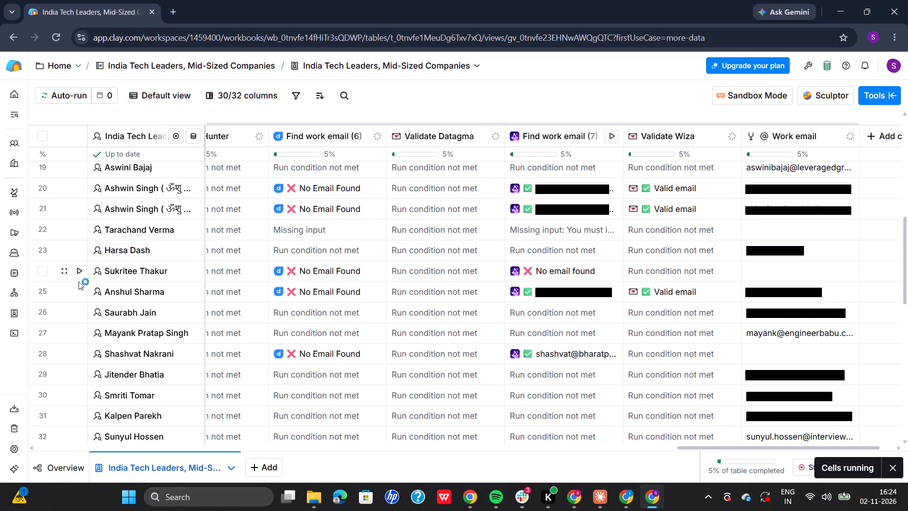
left_click(78, 270)
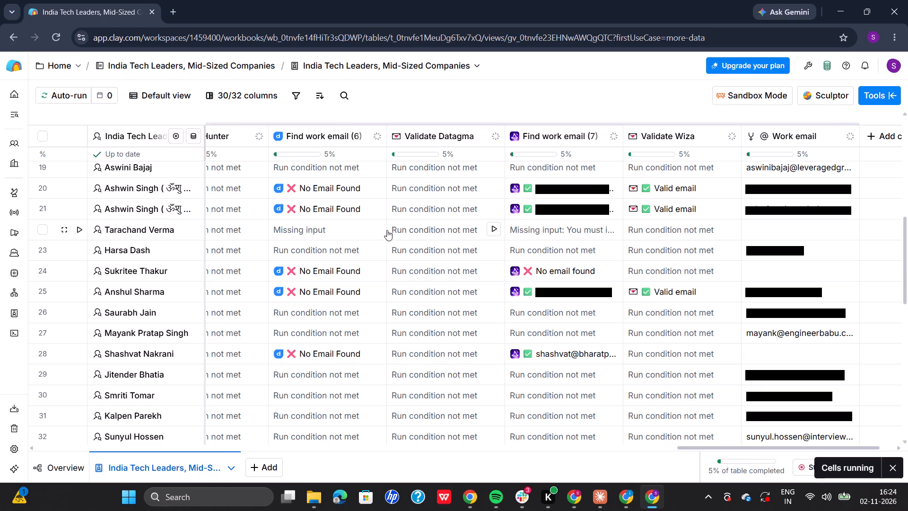
left_click(79, 229)
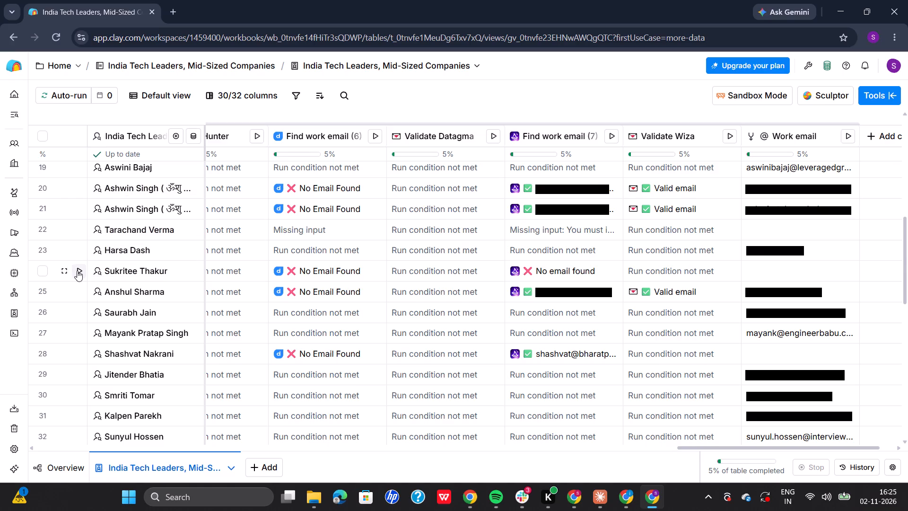
left_click(77, 271)
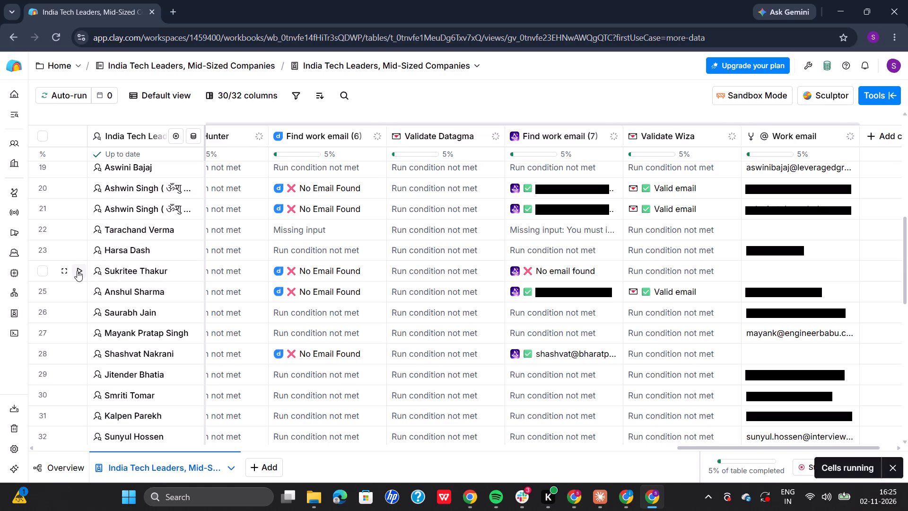
left_click(81, 228)
Rerun the enrichments for row 17 three times while its work email is still blank.
scroll(377, 233, "up", 1)
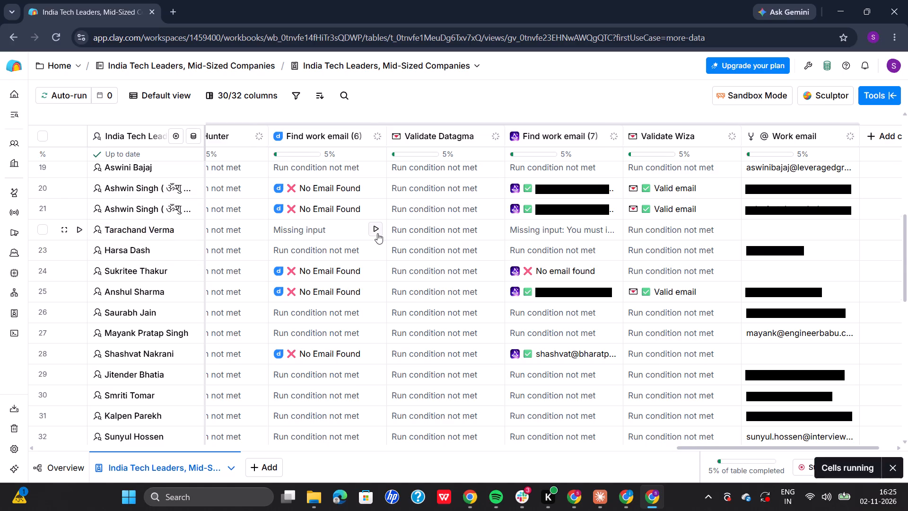
scroll(377, 233, "up", 2)
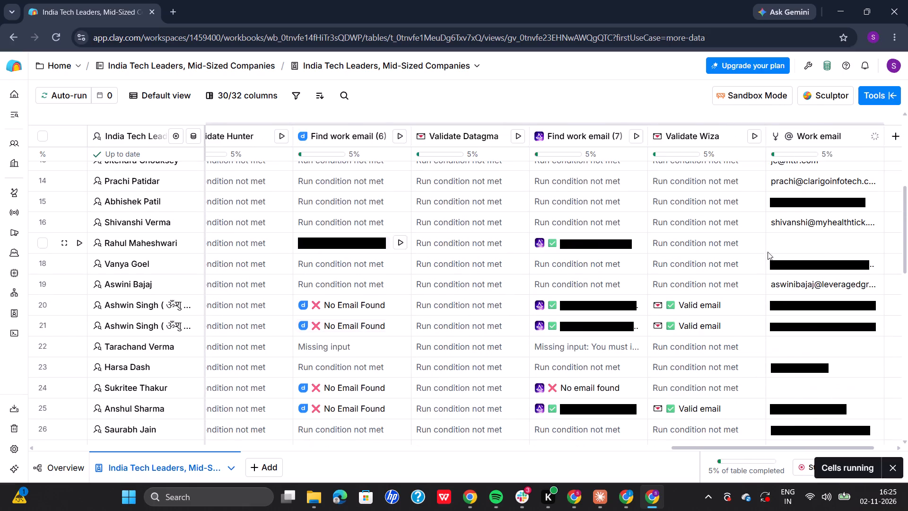
left_click(78, 244)
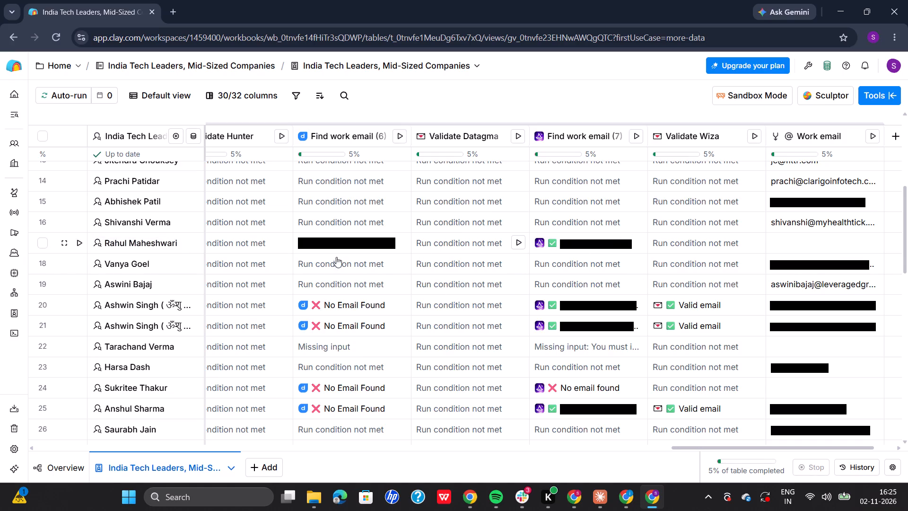
left_click(79, 247)
scroll(419, 247, "up", 1)
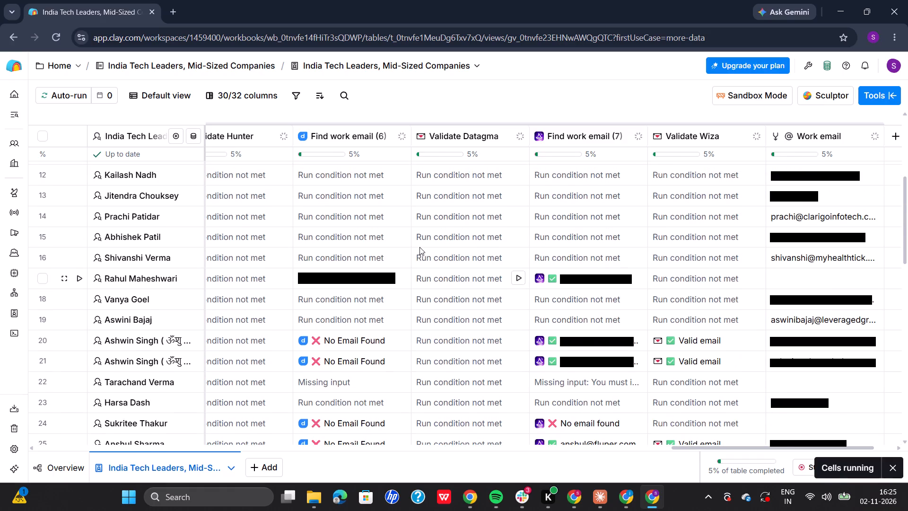
scroll(419, 247, "up", 1)
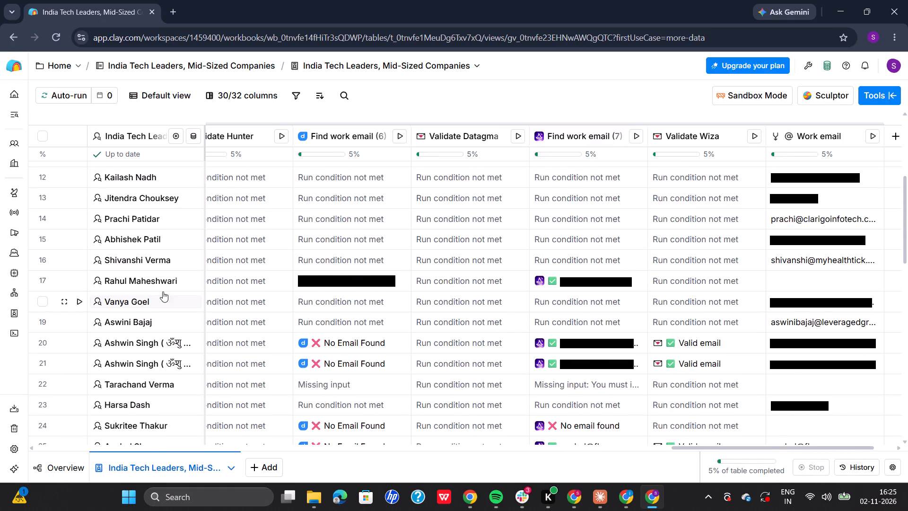
left_click(78, 277)
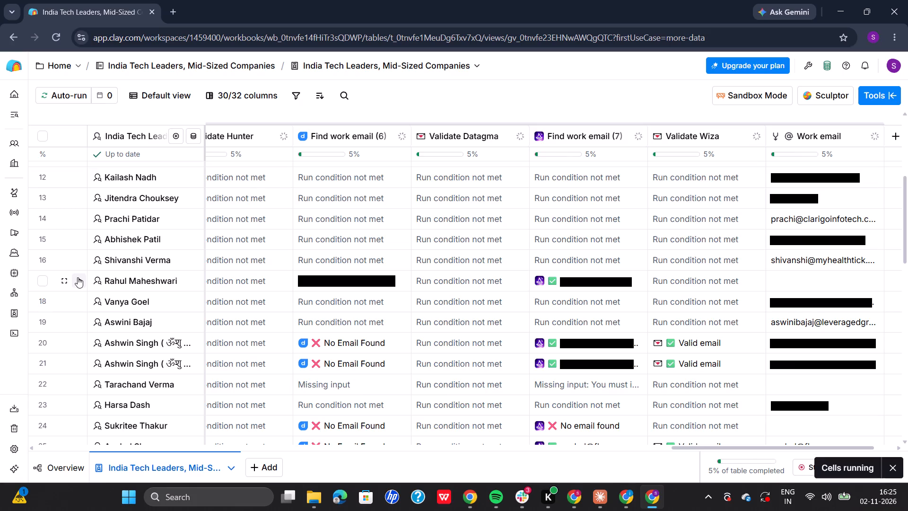
Check the work email column from the first row down and rerun the enrichments twice each for rows 28 and 24.
scroll(557, 246, "up", 4)
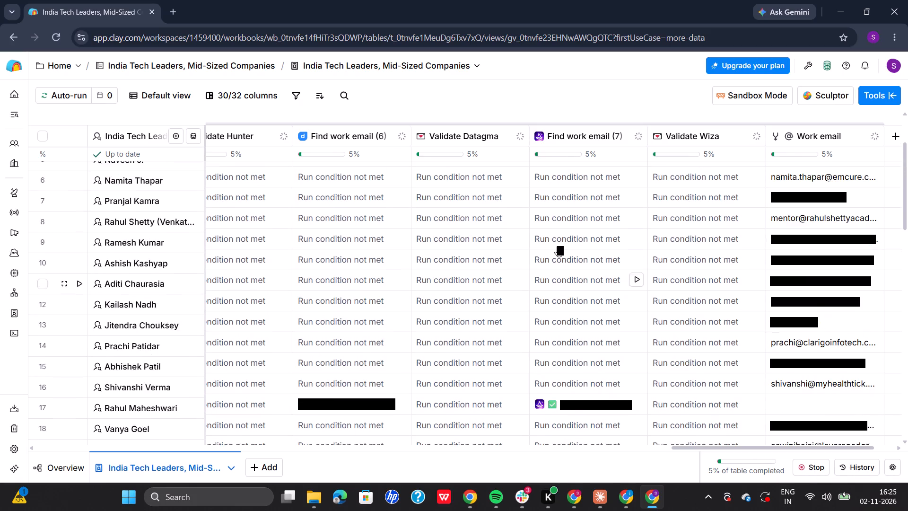
scroll(557, 246, "up", 7)
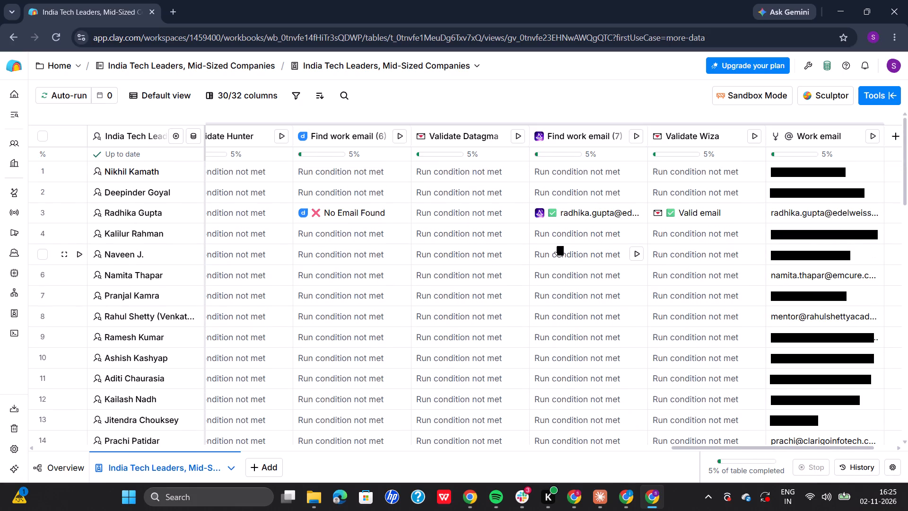
scroll(557, 246, "down", 9)
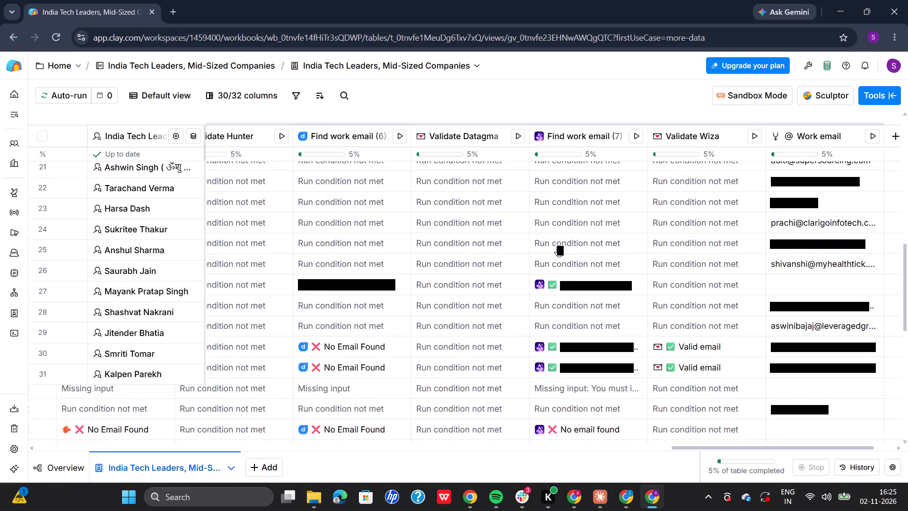
scroll(557, 246, "up", 2)
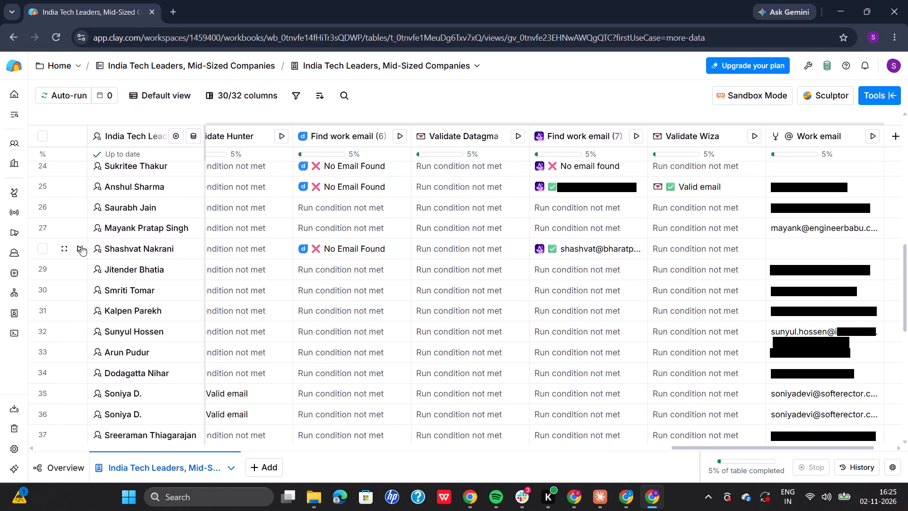
left_click(81, 246)
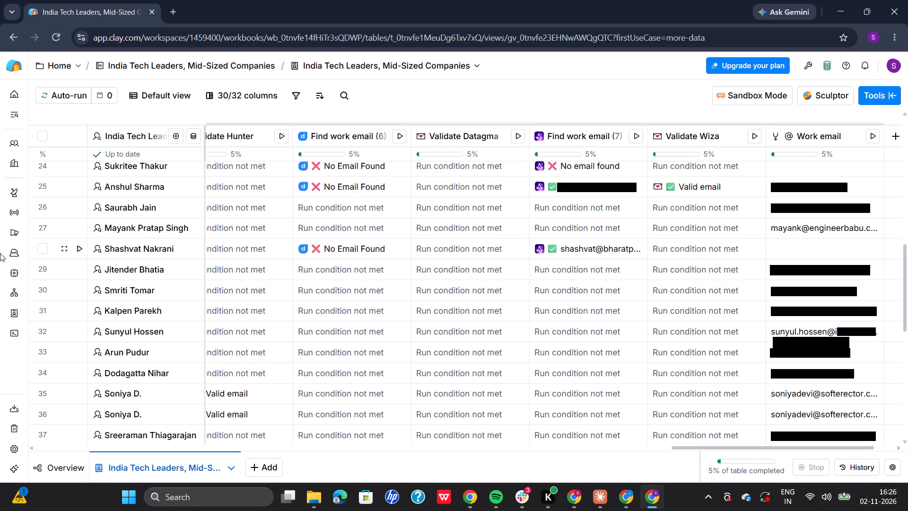
left_click(78, 248)
scroll(434, 244, "up", 1)
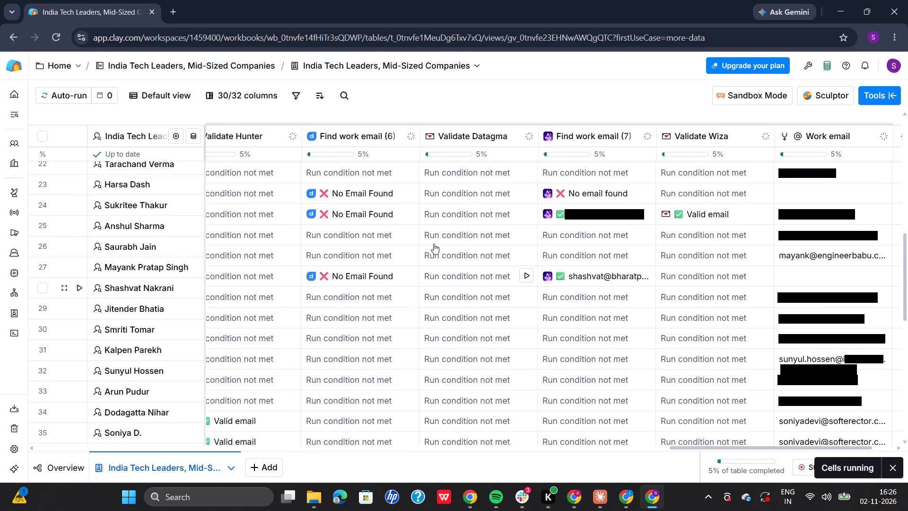
scroll(434, 244, "up", 1)
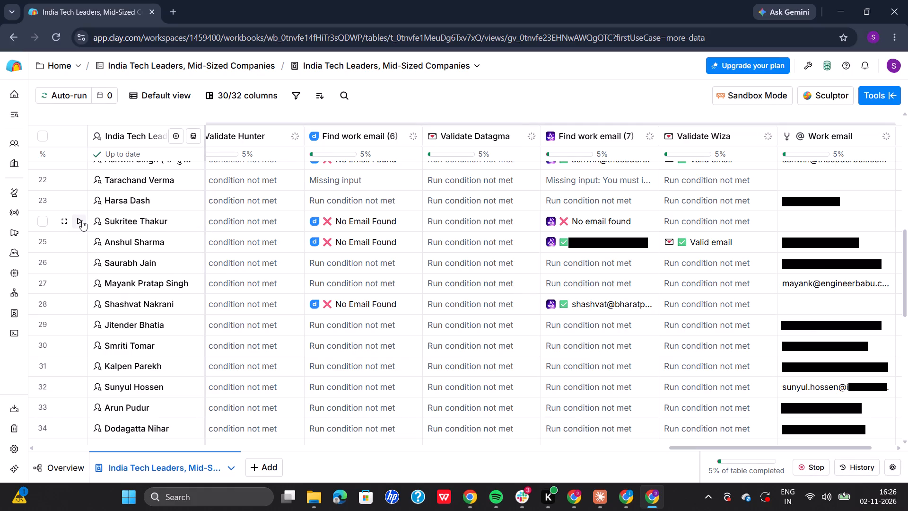
left_click(82, 220)
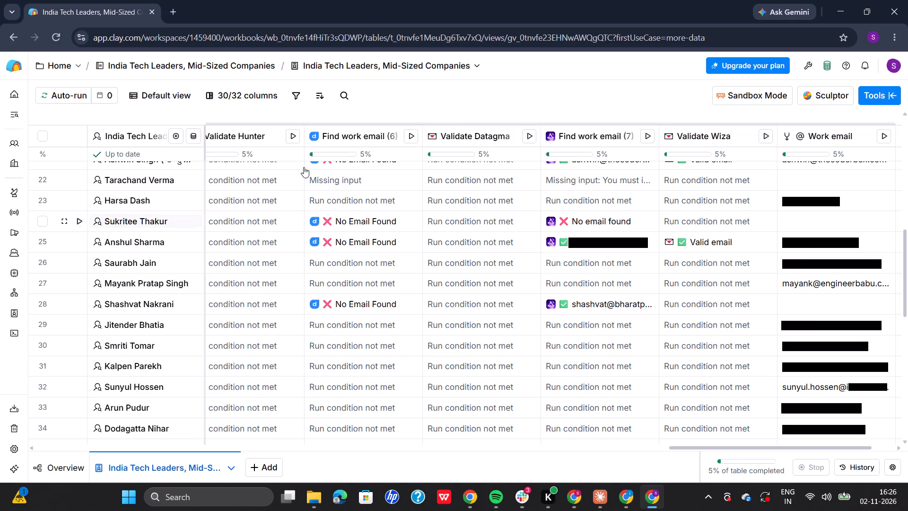
left_click(79, 221)
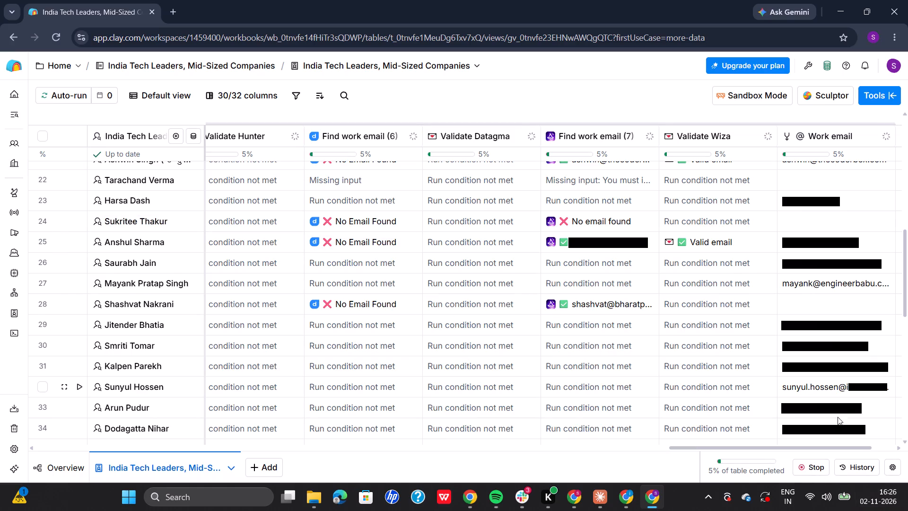
scroll(750, 258, "up", 1)
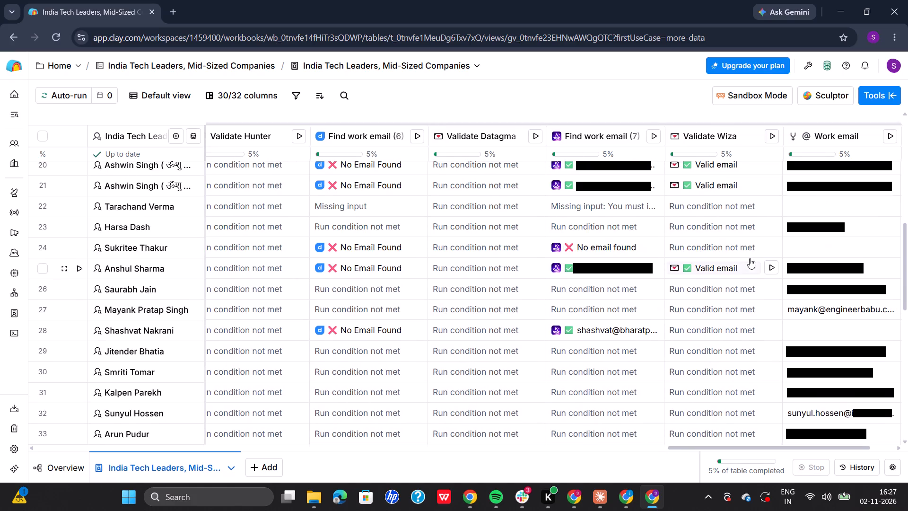
scroll(750, 258, "up", 1)
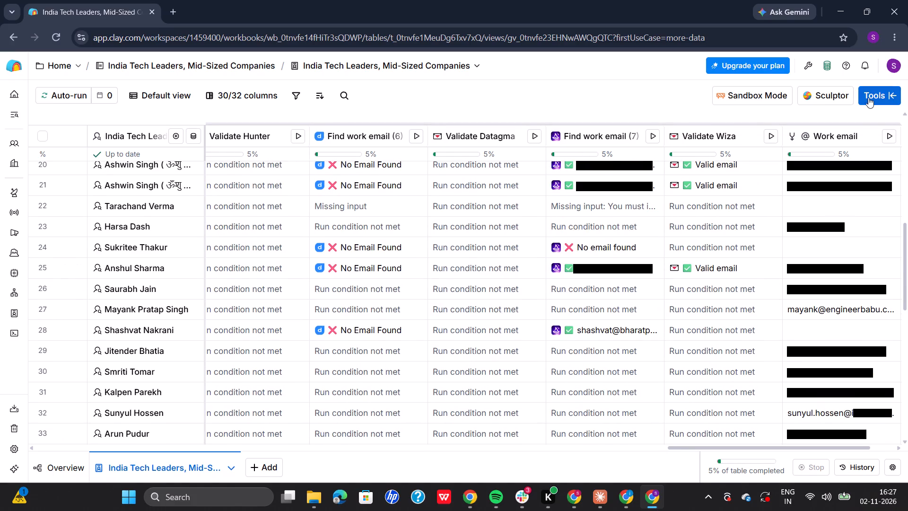
Export the enriched India Tech Leaders table as a CSV download.
left_click(867, 99)
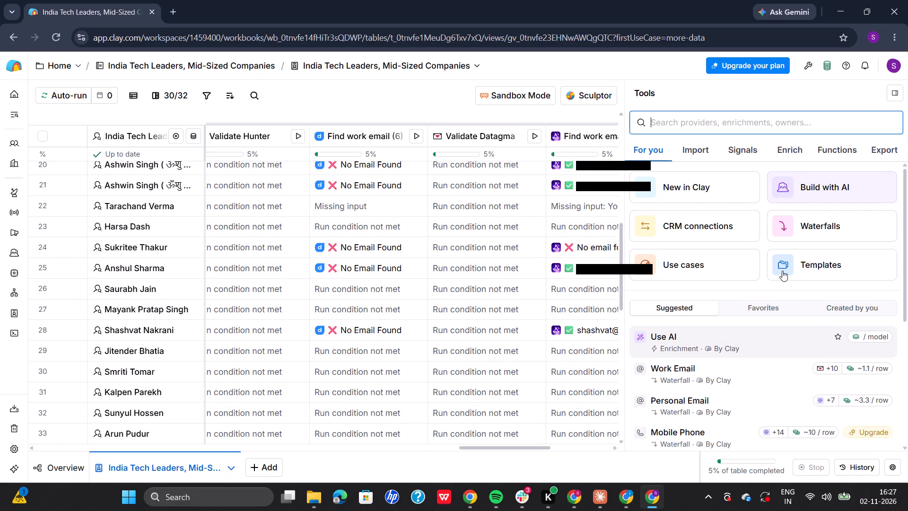
left_click(889, 152)
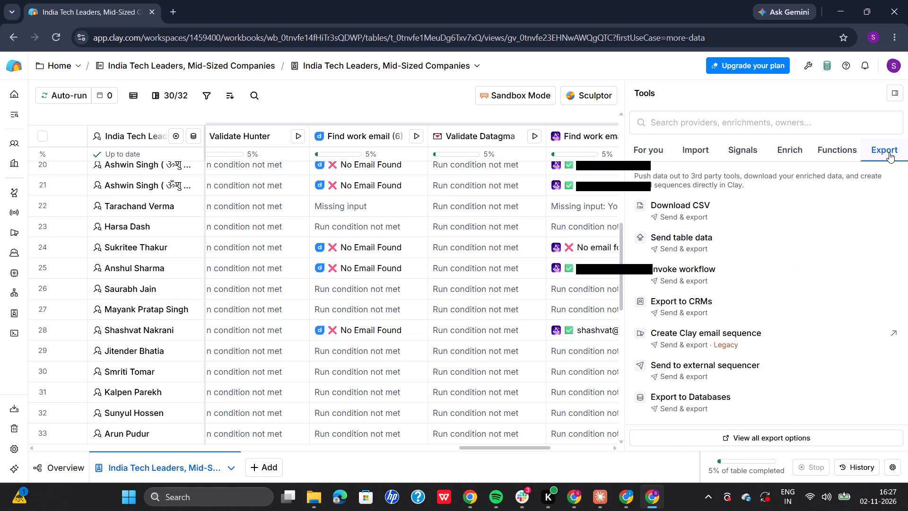
left_click(741, 212)
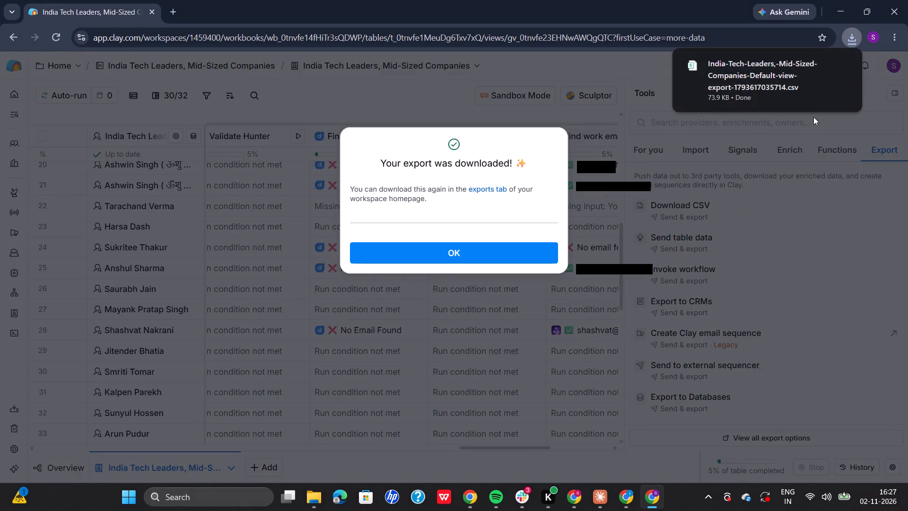
Switch to File Explorer and copy the newly exported India-Tech-Leaders CSV file from the Downloads folder.
left_click(307, 495)
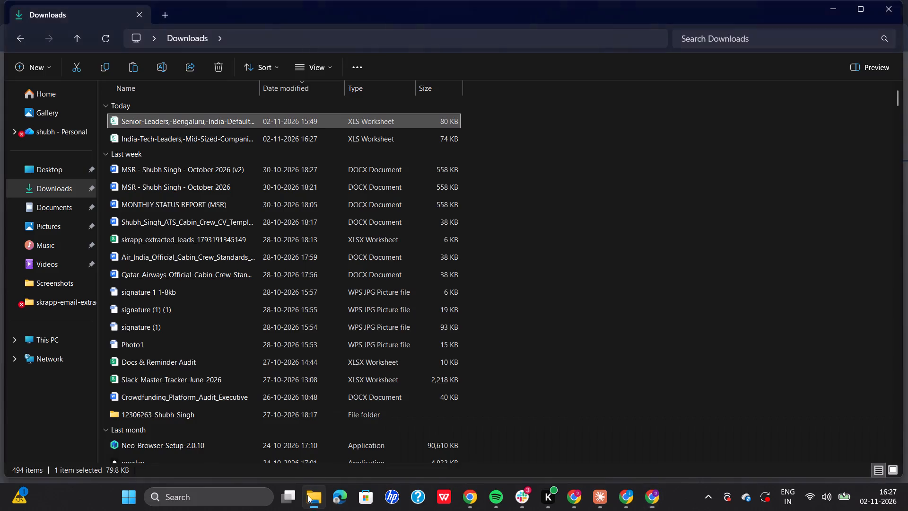
scroll(301, 166, "up", 3)
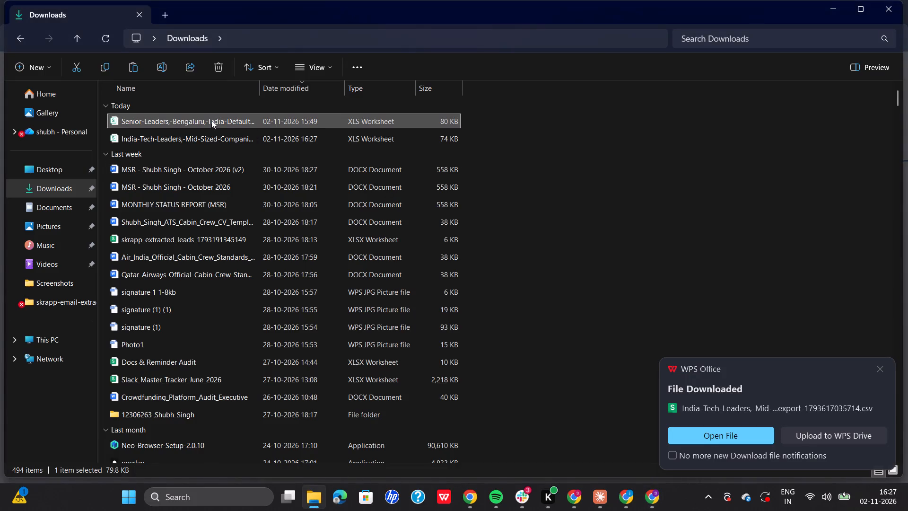
left_click(207, 138)
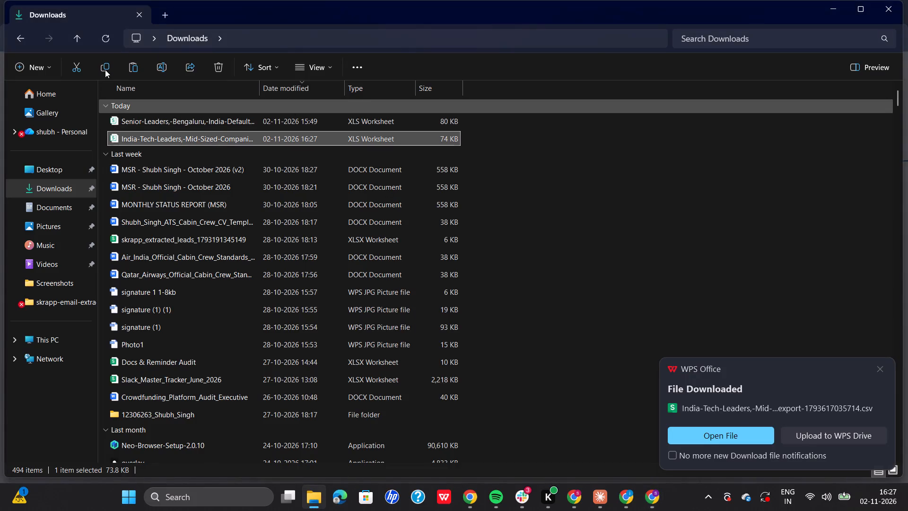
left_click(105, 70)
left_click(105, 70)
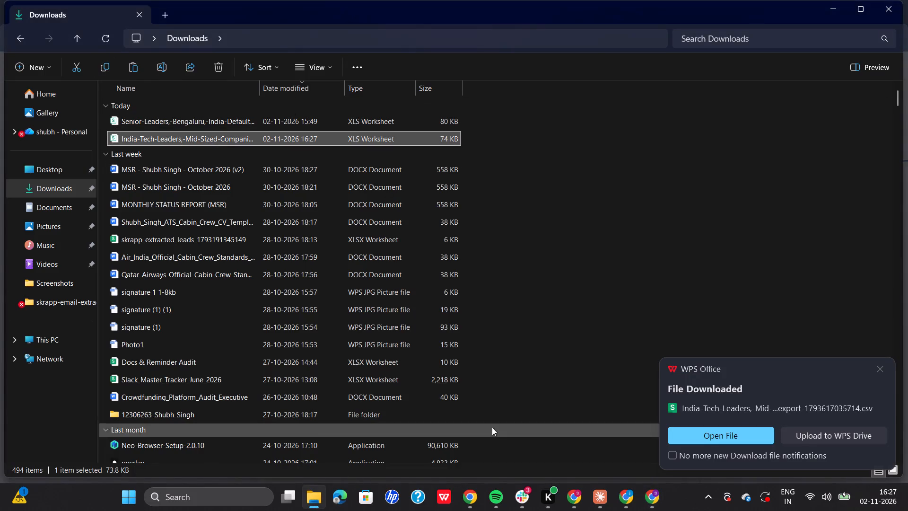